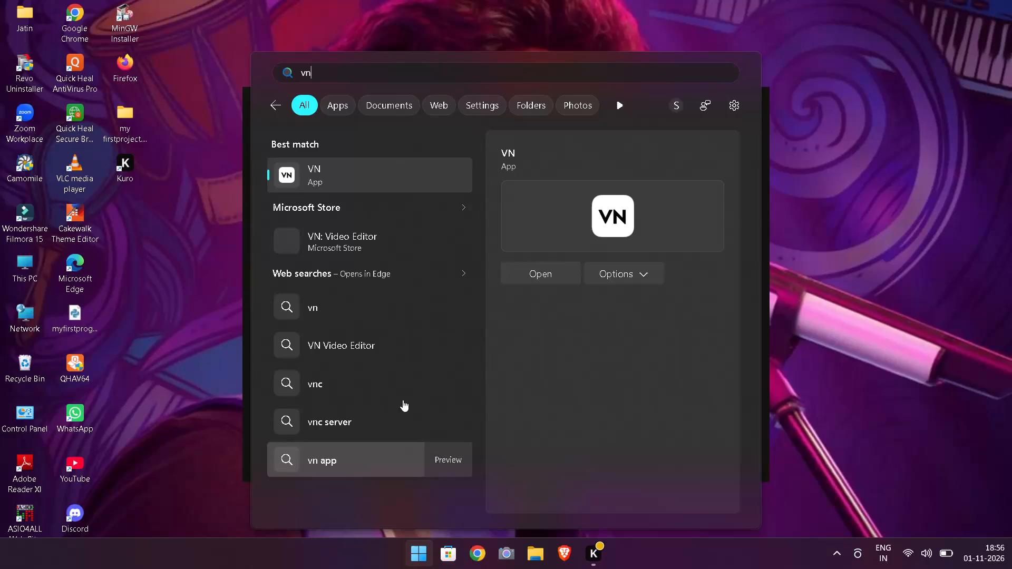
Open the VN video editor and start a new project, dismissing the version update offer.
{"action": "left_click", "coordinate": [411, 180]}
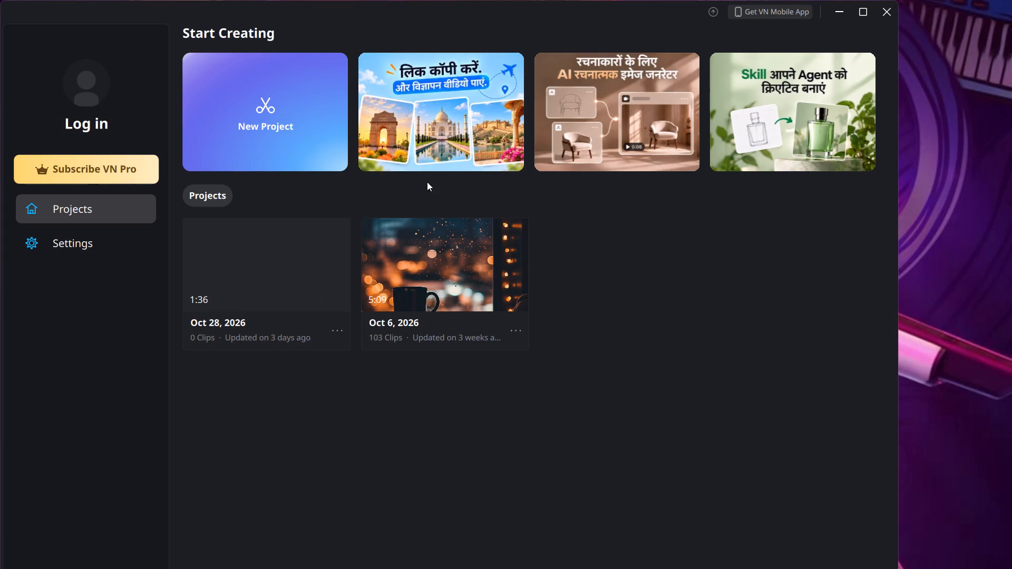
{"action": "left_click", "coordinate": [267, 102]}
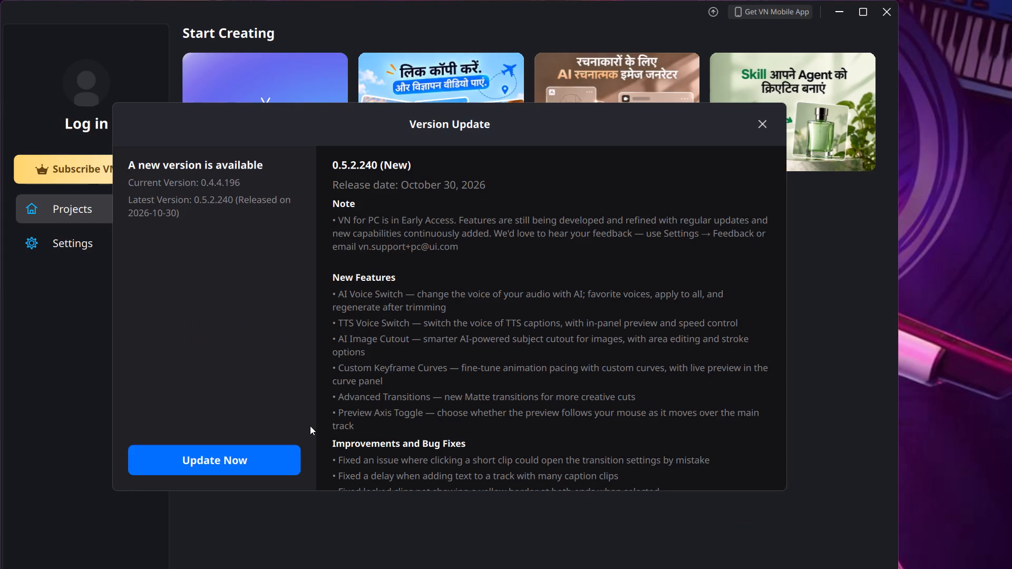
{"action": "left_click", "coordinate": [769, 126]}
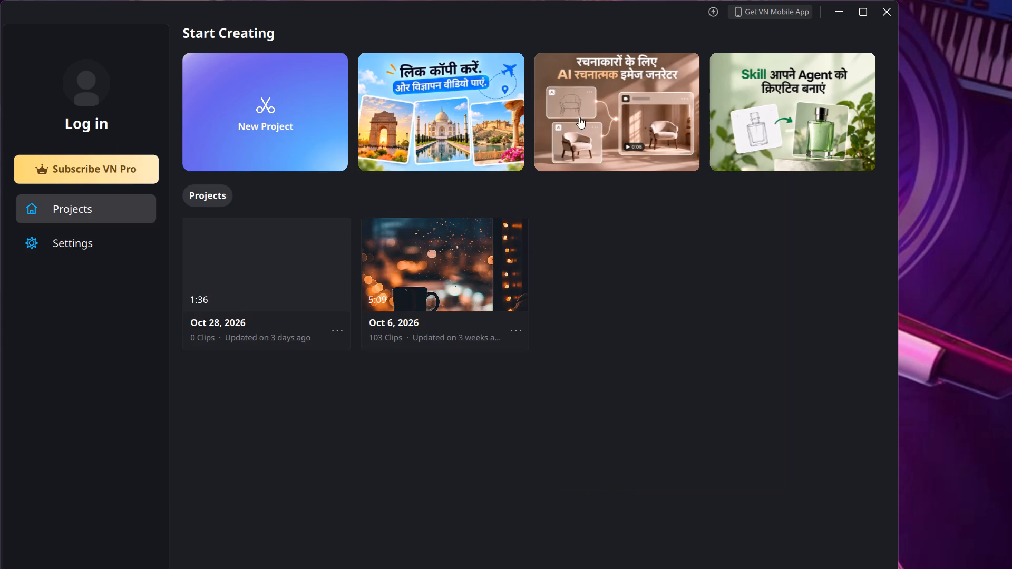
{"action": "left_click", "coordinate": [287, 114]}
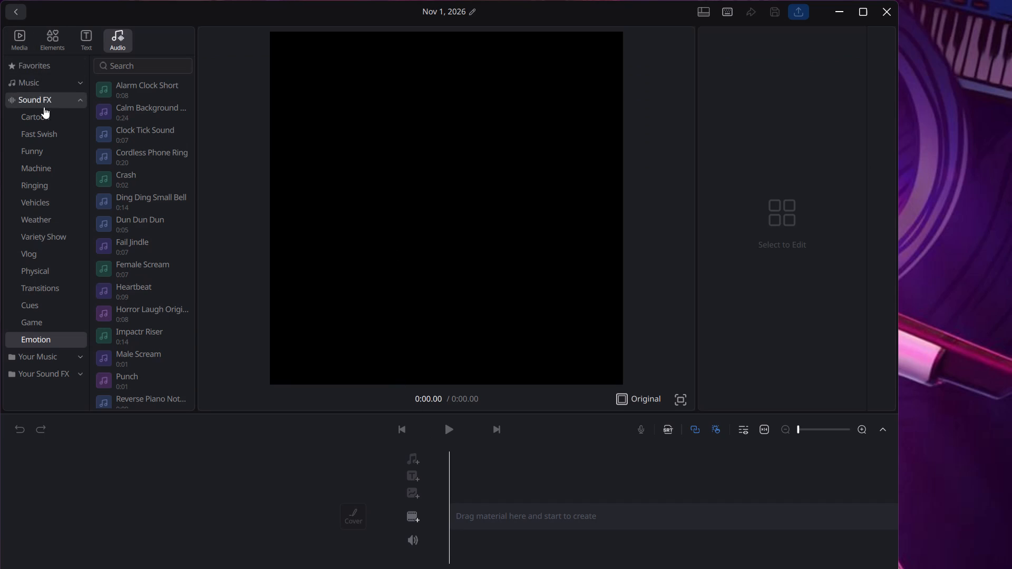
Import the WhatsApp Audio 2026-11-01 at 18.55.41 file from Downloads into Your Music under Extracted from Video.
{"action": "left_click", "coordinate": [57, 359]}
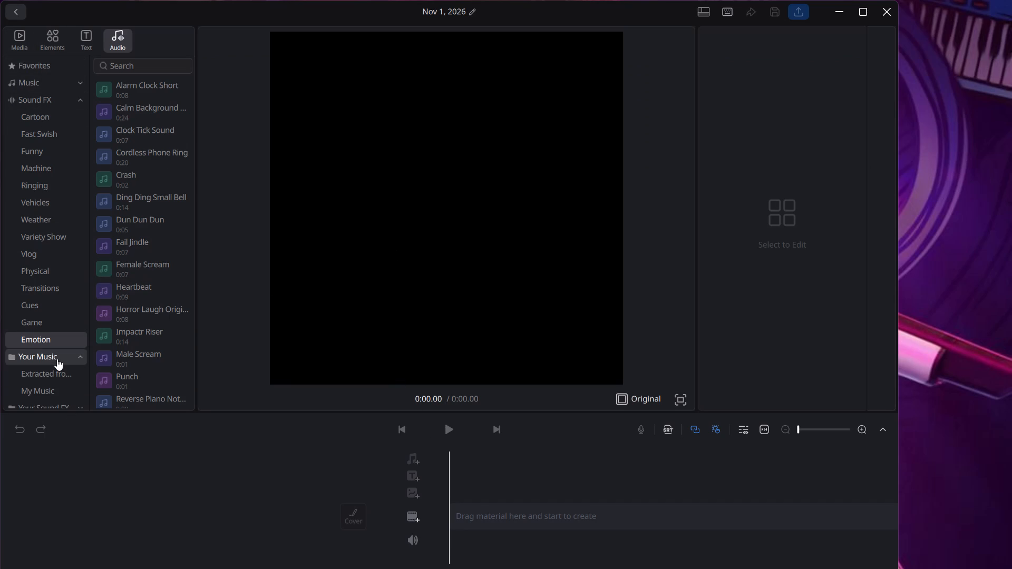
{"action": "left_click", "coordinate": [46, 371]}
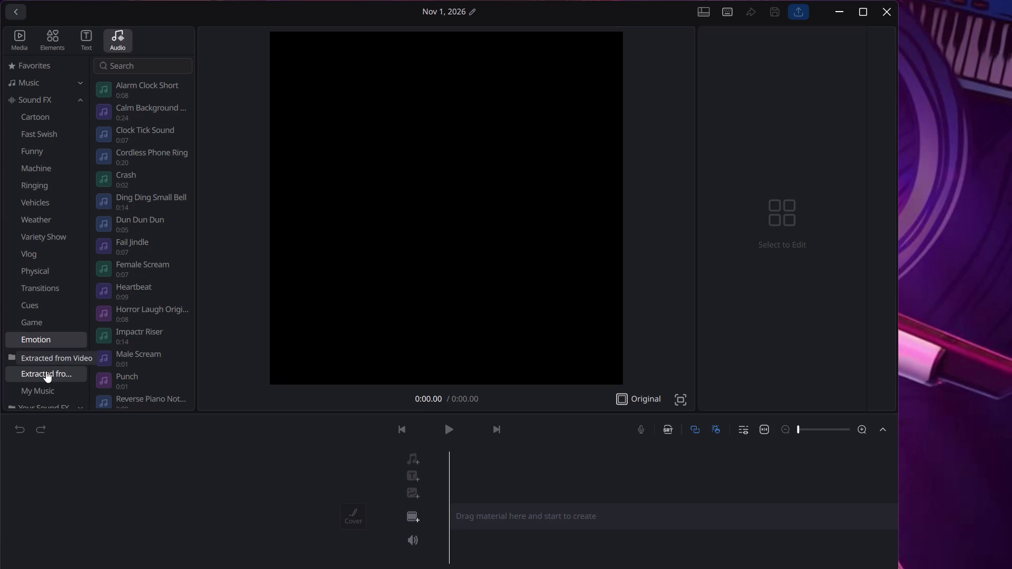
{"action": "left_click", "coordinate": [110, 66]}
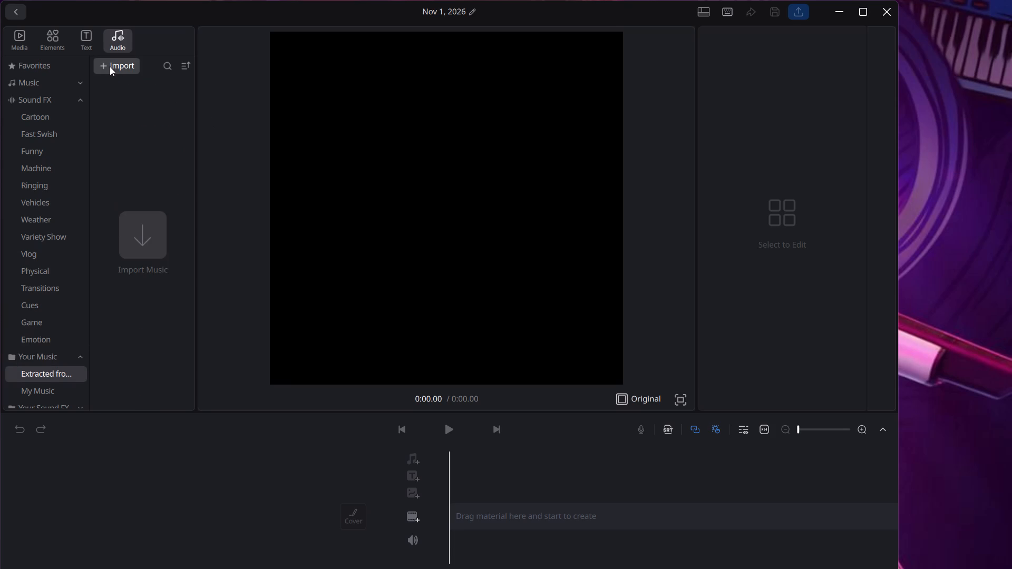
{"action": "left_click", "coordinate": [541, 342]}
{"action": "double_click", "coordinate": [211, 116]}
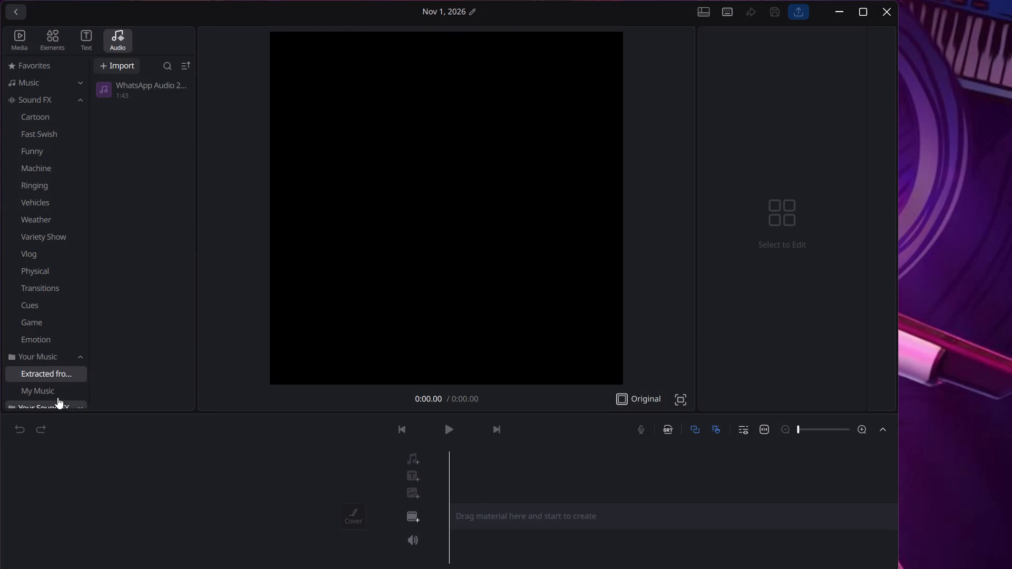
Import image_37322812.jpg from Downloads into the media library.
{"action": "scroll", "coordinate": [55, 335], "scroll_direction": "down", "scroll_amount": 1}
{"action": "scroll", "coordinate": [54, 345], "scroll_direction": "up", "scroll_amount": 2}
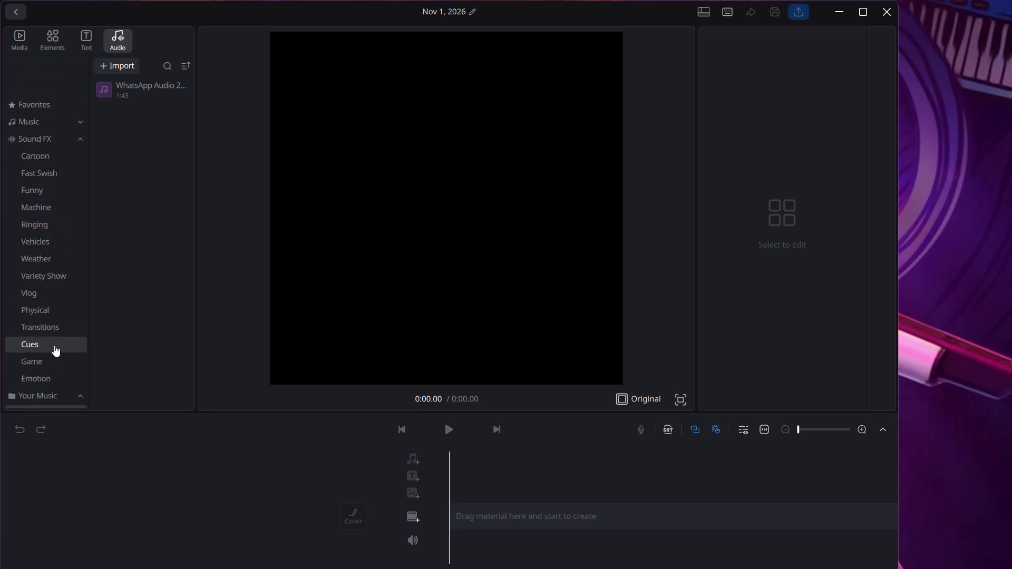
{"action": "scroll", "coordinate": [54, 345], "scroll_direction": "up", "scroll_amount": 1}
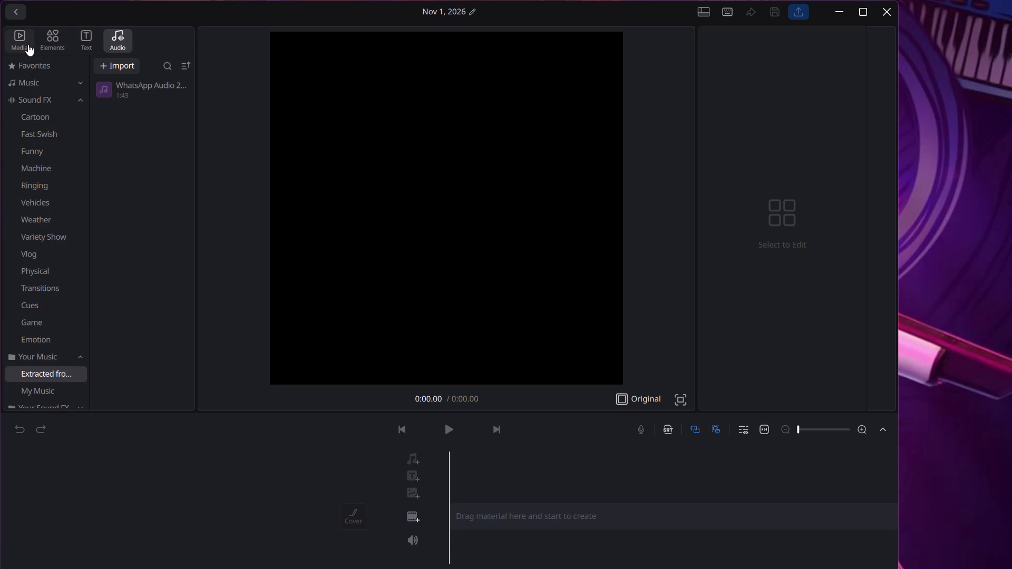
{"action": "left_click", "coordinate": [22, 43]}
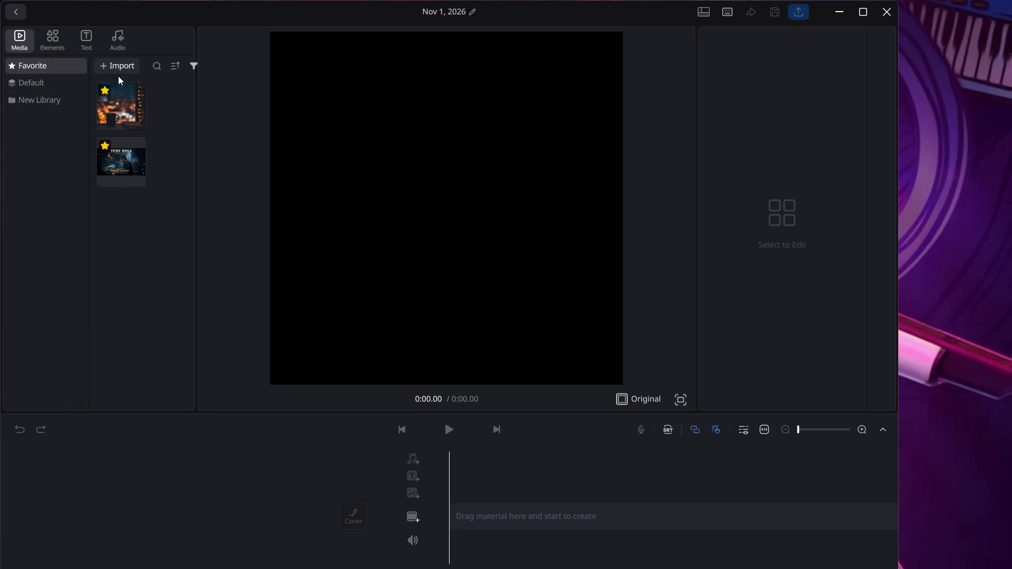
{"action": "left_click", "coordinate": [116, 66]}
{"action": "left_click", "coordinate": [551, 334]}
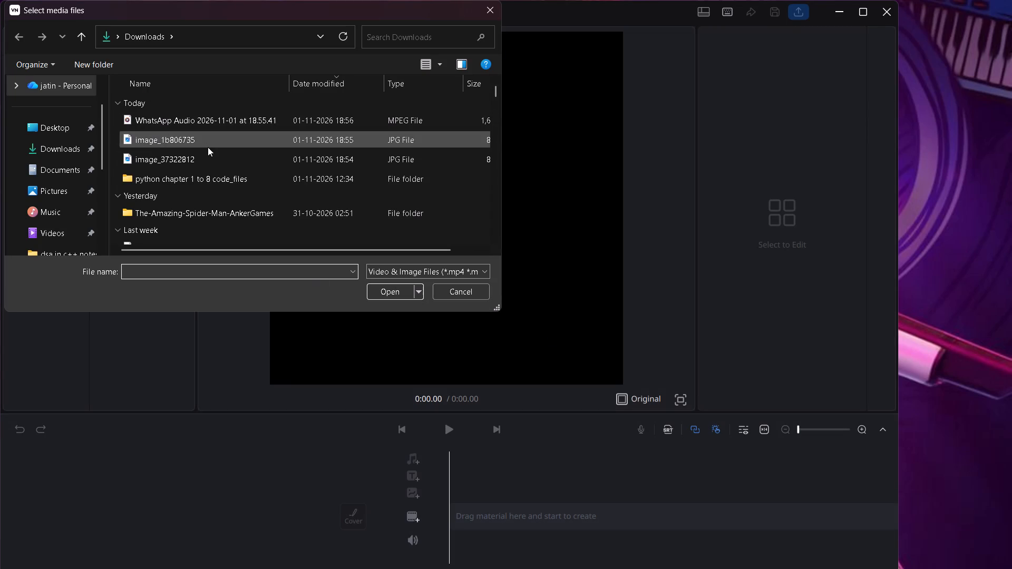
{"action": "double_click", "coordinate": [203, 158]}
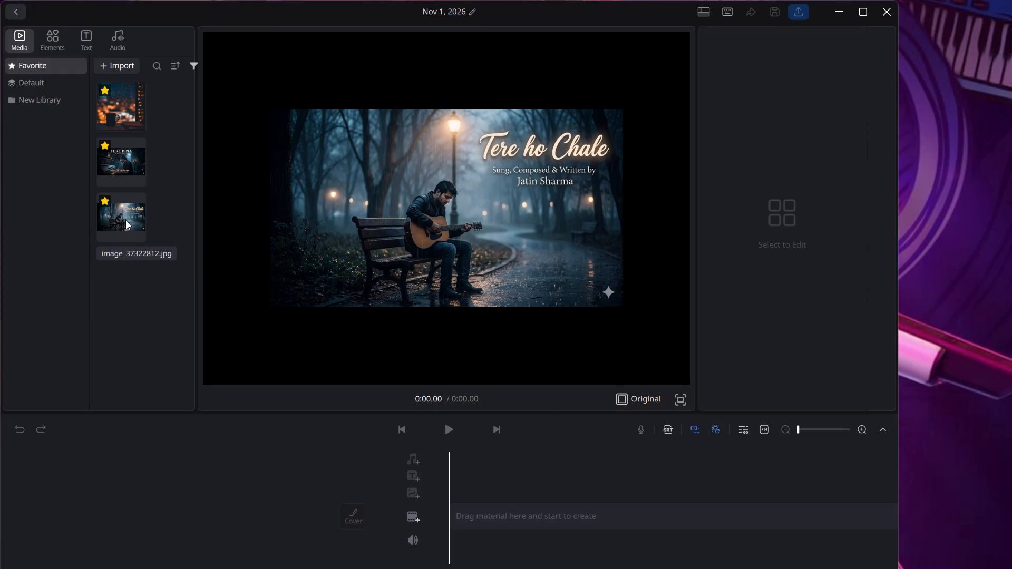
Place image_37322812.jpg at the start of the timeline's main track.
{"action": "left_click", "coordinate": [125, 220]}
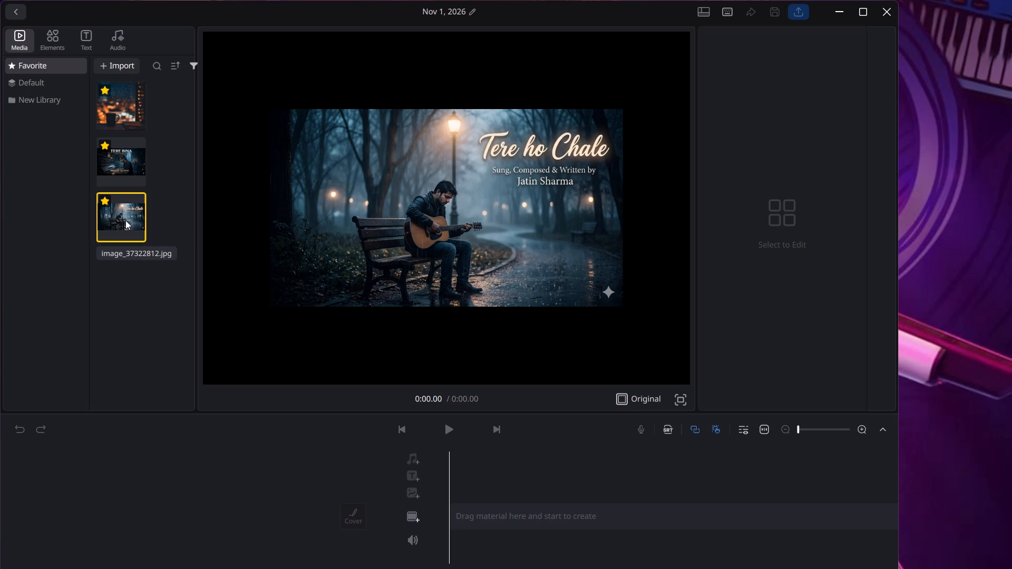
{"action": "left_click_drag", "start_coordinate": [125, 220], "coordinate": [460, 497]}
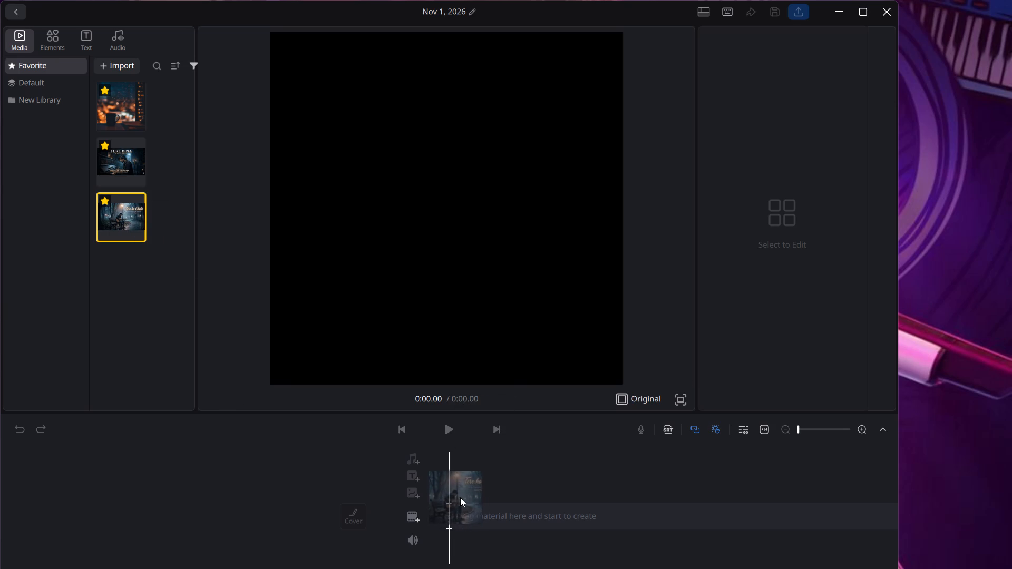
{"action": "left_click_drag", "start_coordinate": [460, 497], "coordinate": [463, 498]}
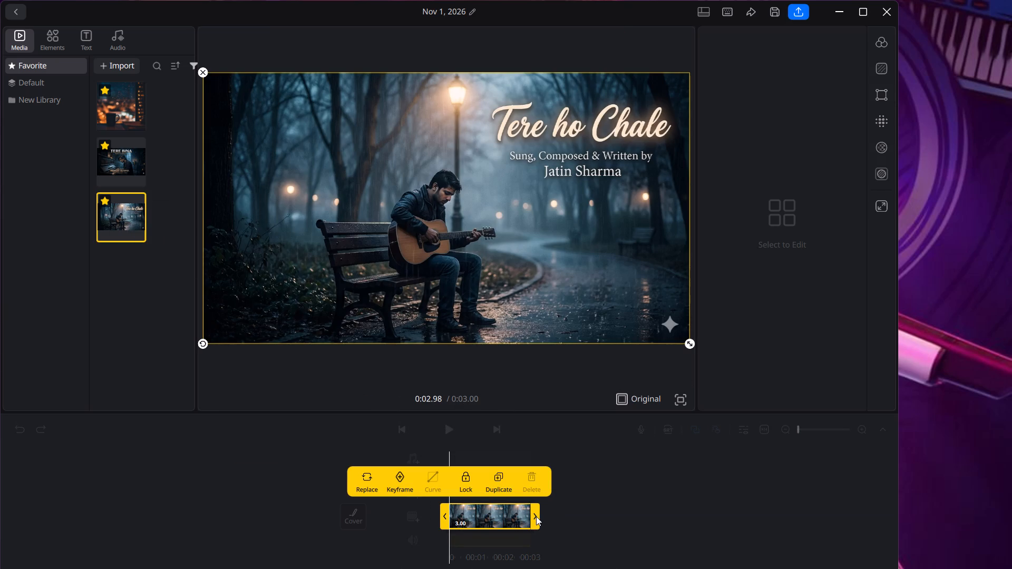
Duplicate the 3-second image clip repeatedly, end to end along the main track, past the 48-second mark.
{"action": "key", "text": "ctrl+d"}
{"action": "key", "text": "ctrl+d"}
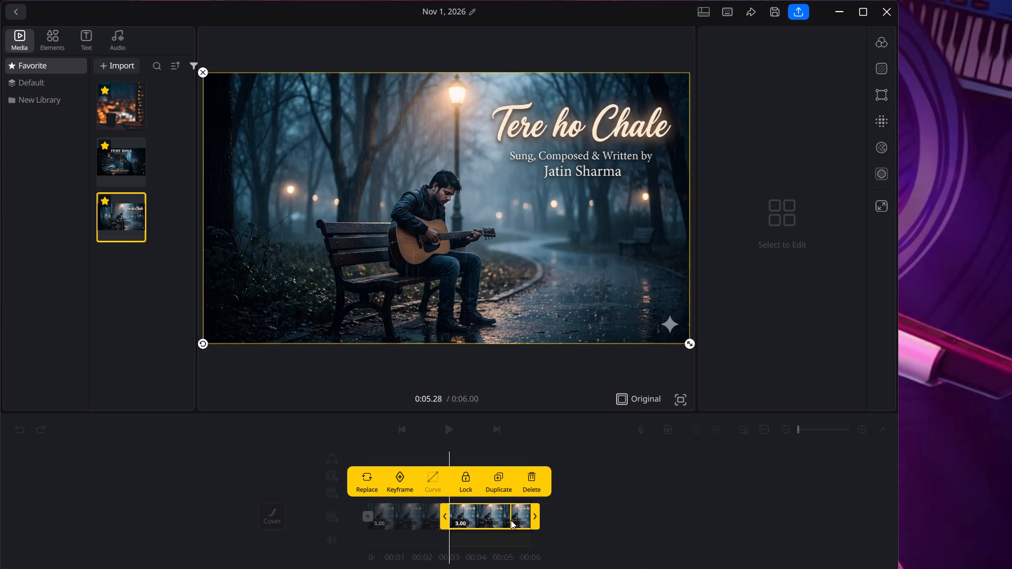
{"action": "key", "text": "ctrl+d"}
{"action": "key", "text": "ctrl+d"}
{"action": "key", "text": "ctrl+d"}
{"action": "key", "text": "ctrl+d"}
{"action": "key", "text": "ctrl+d"}
{"action": "key", "text": "ctrl+d"}
{"action": "key", "text": "ctrl+d"}
{"action": "key", "text": "ctrl+d"}
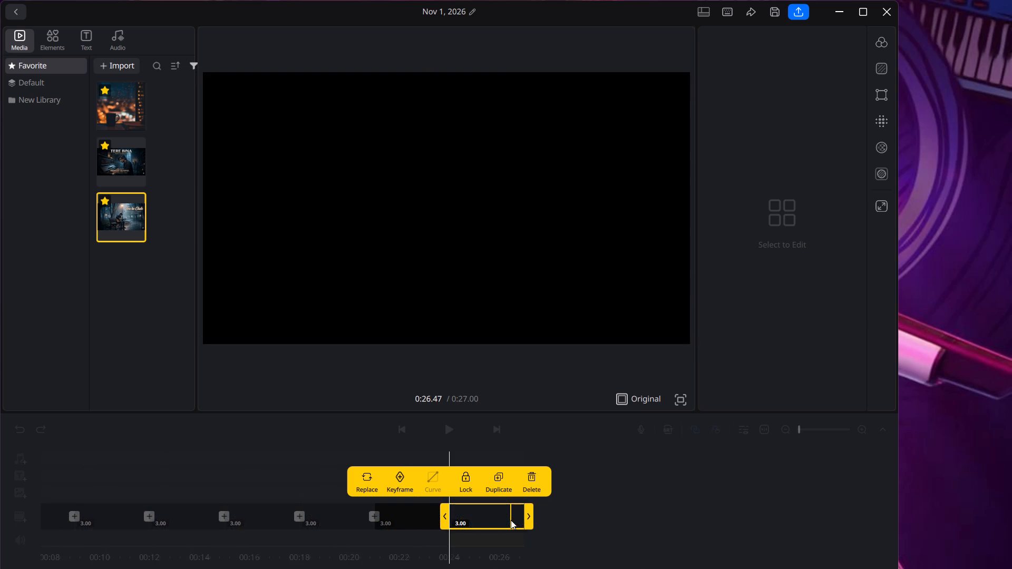
{"action": "key", "text": "ctrl+d"}
{"action": "key", "text": "ctrl+d"}
{"action": "key", "text": "ctrl+d"}
{"action": "key", "text": "ctrl+d"}
{"action": "key", "text": "ctrl+d"}
{"action": "key", "text": "ctrl+d"}
{"action": "key", "text": "ctrl+d"}
{"action": "key", "text": "ctrl+d"}
{"action": "key", "text": "ctrl+d"}
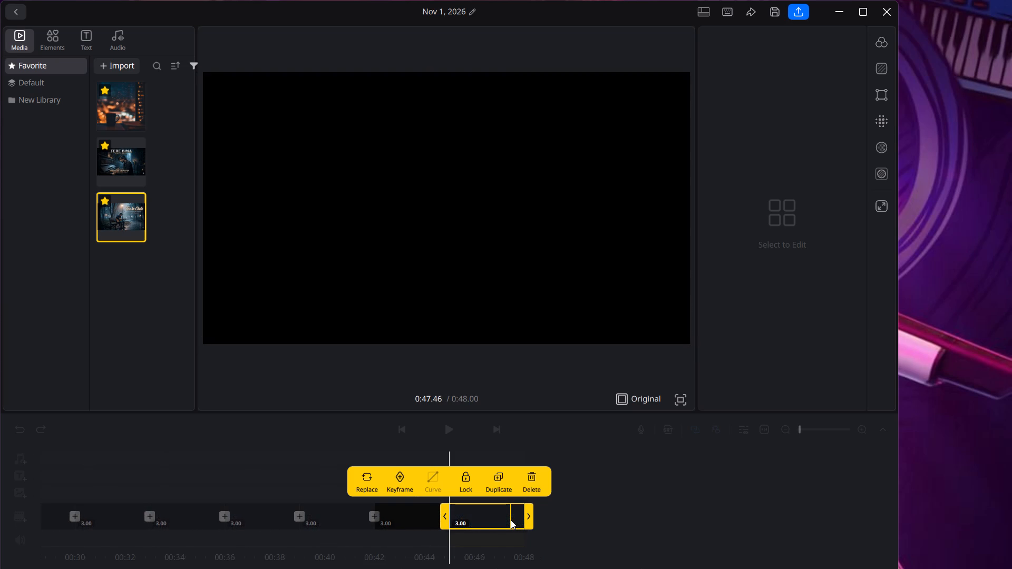
{"action": "key", "text": "ctrl+d"}
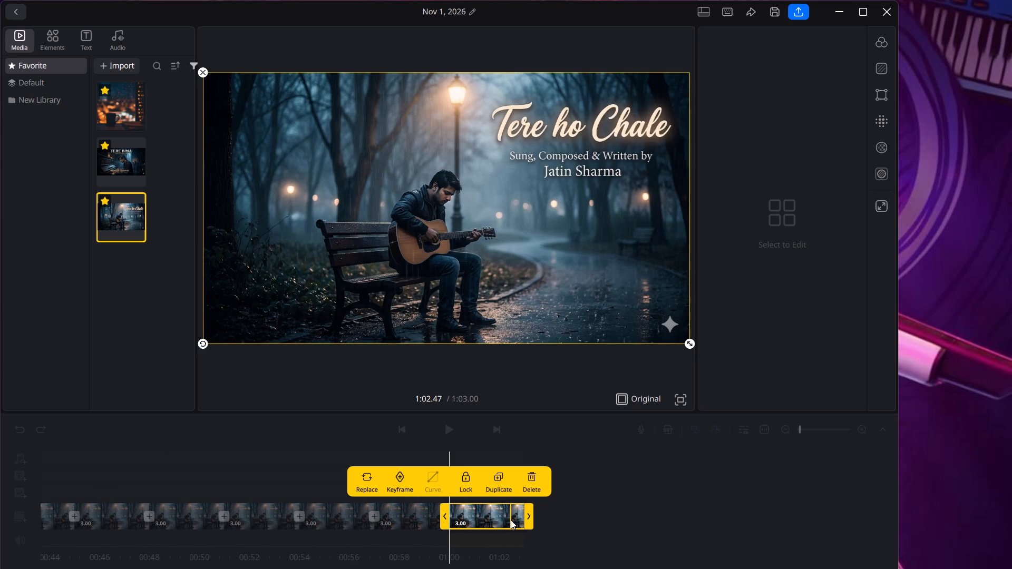
Duplicate the 3-second image clip ten more times, end to end, extending the main track to 1:33.
{"action": "key", "text": "ctrl+d"}
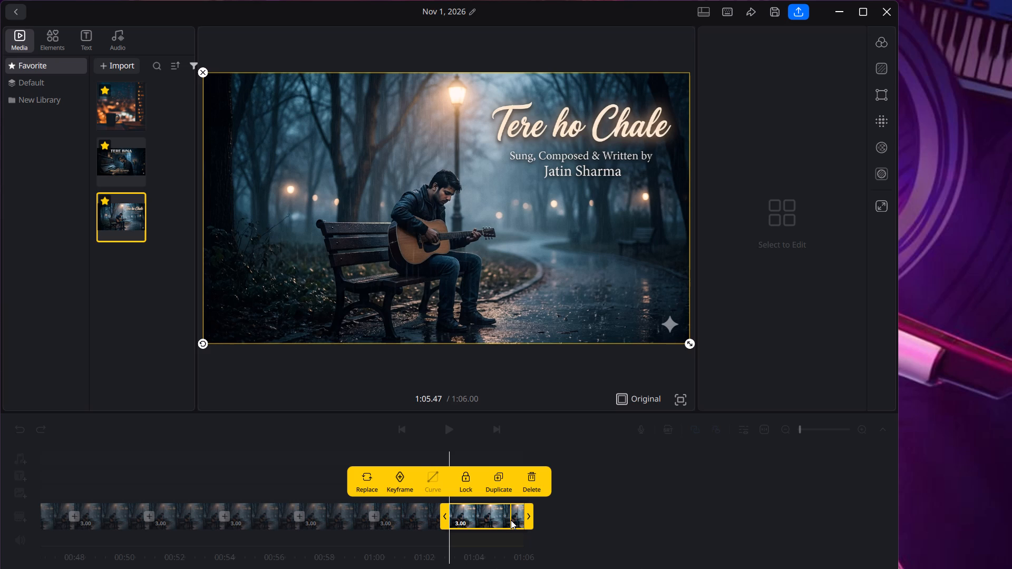
{"action": "key", "text": "ctrl+d"}
{"action": "key", "text": "ctrl+d"}
{"action": "key", "text": "ctrl+d"}
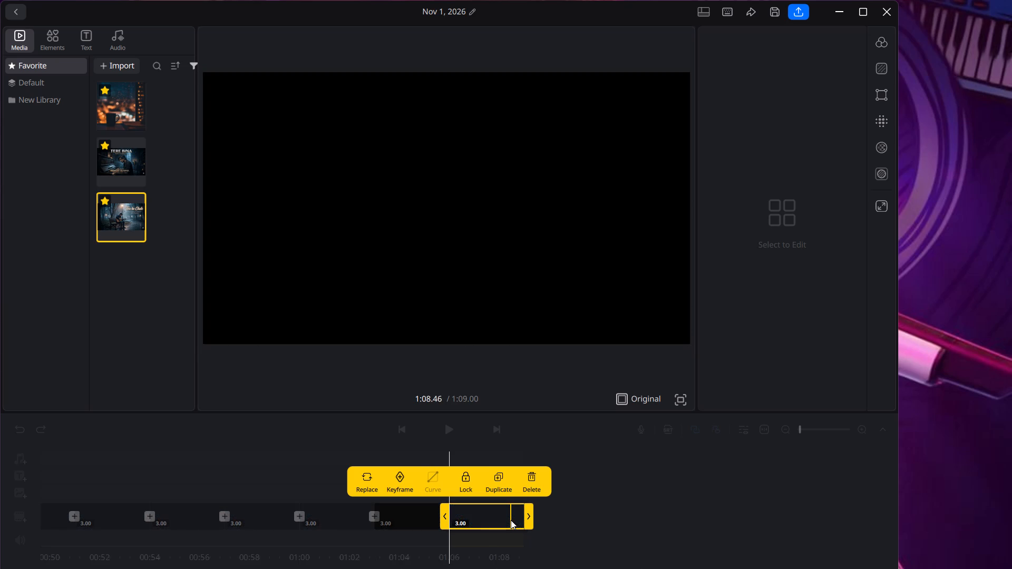
{"action": "key", "text": "ctrl+d"}
{"action": "key", "text": "ctrl+d"}
{"action": "key", "text": "ctrl+d"}
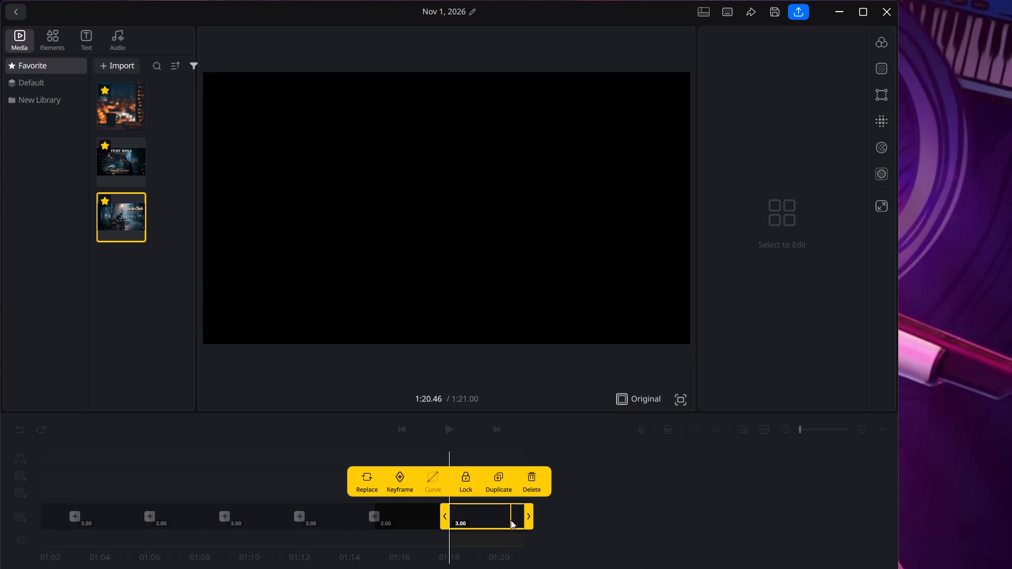
{"action": "key", "text": "ctrl+d"}
{"action": "key", "text": "ctrl+d"}
{"action": "key", "text": "ctrl+d"}
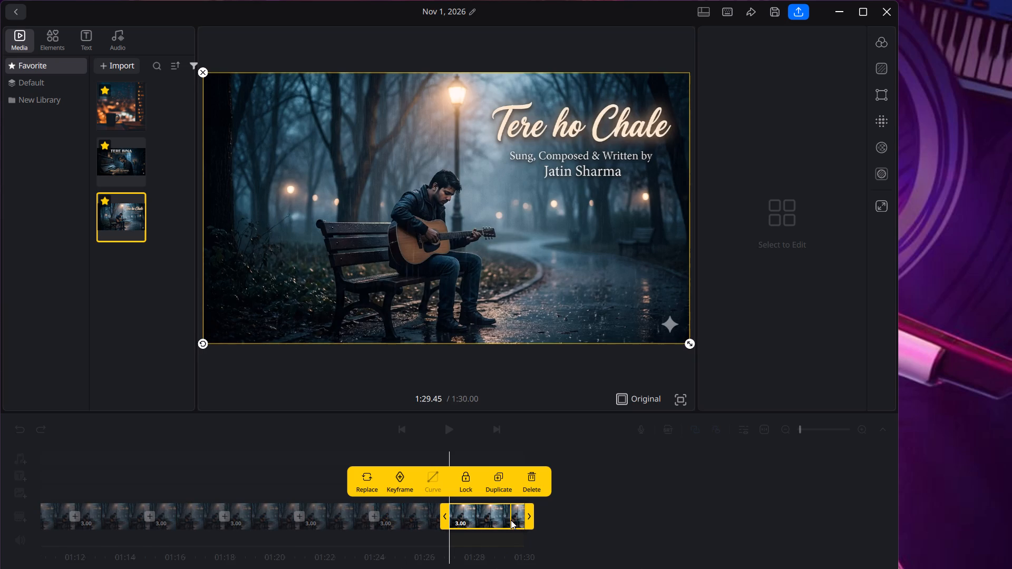
Place the WhatsApp Audio 2026-11-01 at 18.55.41 file on the audio track near the start of the timeline.
{"action": "scroll", "coordinate": [443, 489], "scroll_direction": "right", "scroll_amount": 20}
{"action": "scroll", "coordinate": [443, 489], "scroll_direction": "right", "scroll_amount": 1}
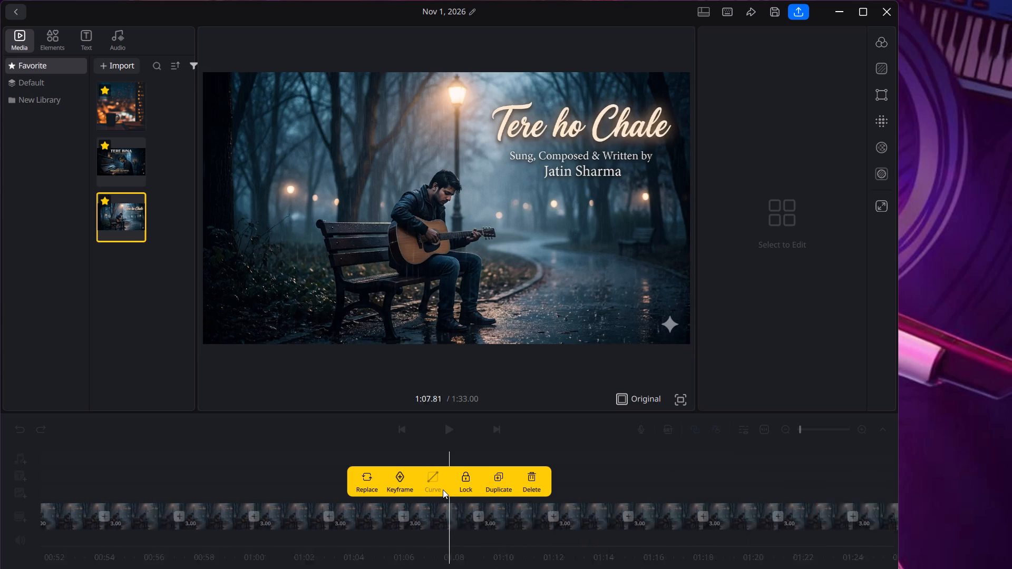
{"action": "scroll", "coordinate": [443, 489], "scroll_direction": "right", "scroll_amount": 20}
{"action": "scroll", "coordinate": [443, 489], "scroll_direction": "right", "scroll_amount": 1}
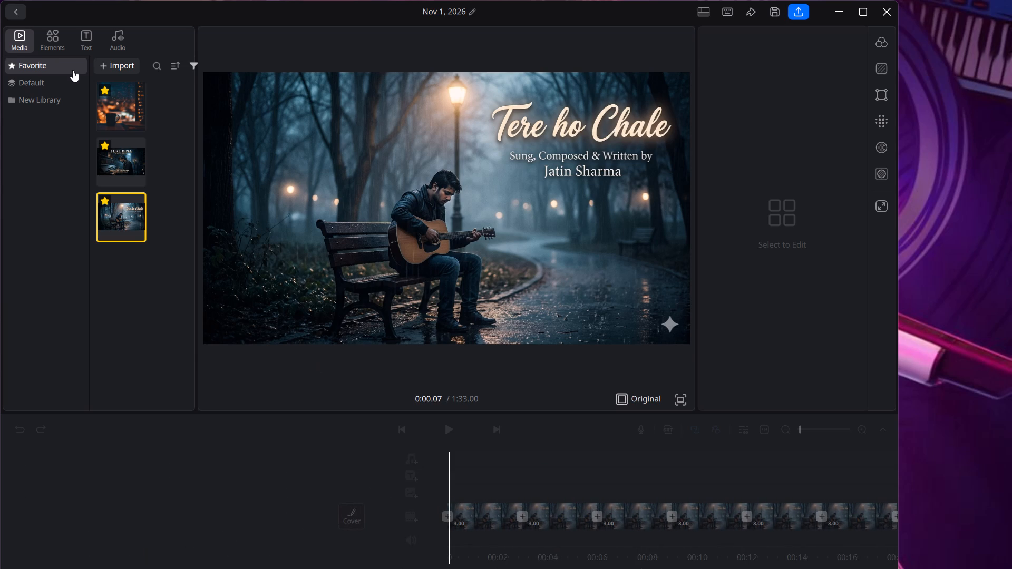
{"action": "left_click", "coordinate": [125, 45]}
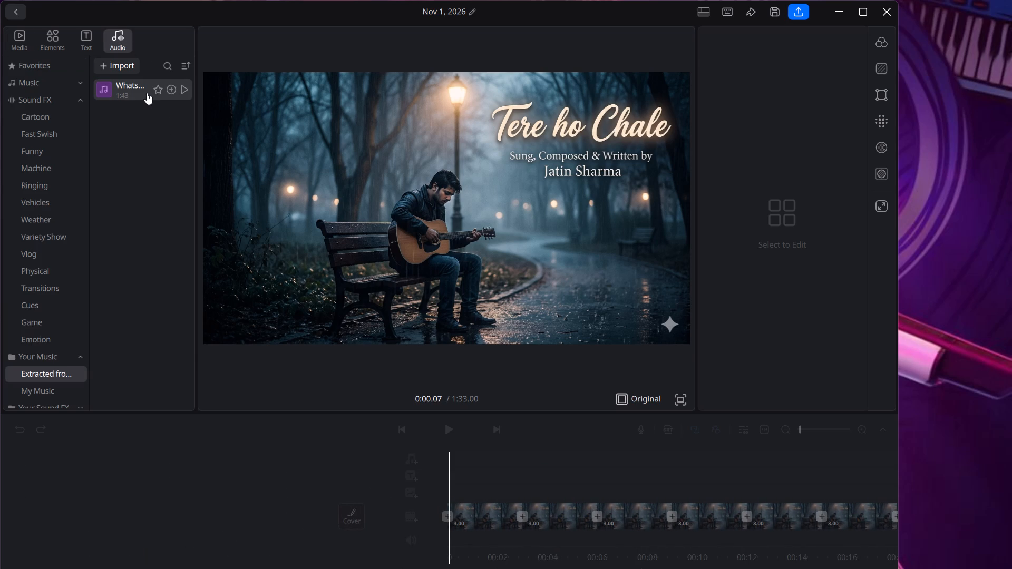
{"action": "left_click", "coordinate": [147, 93]}
{"action": "left_click_drag", "start_coordinate": [125, 91], "coordinate": [226, 127]}
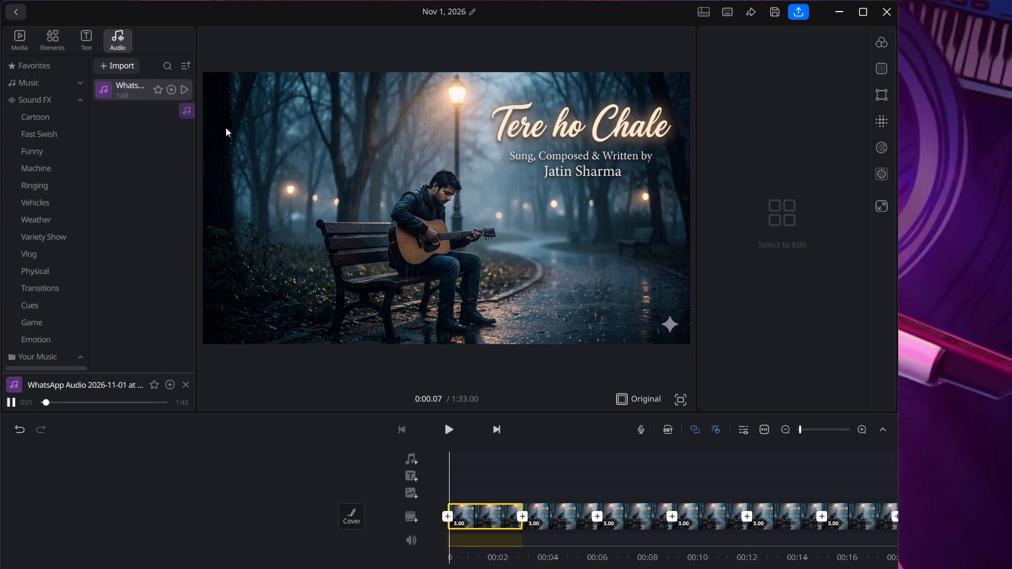
{"action": "left_click_drag", "start_coordinate": [226, 127], "coordinate": [458, 462]}
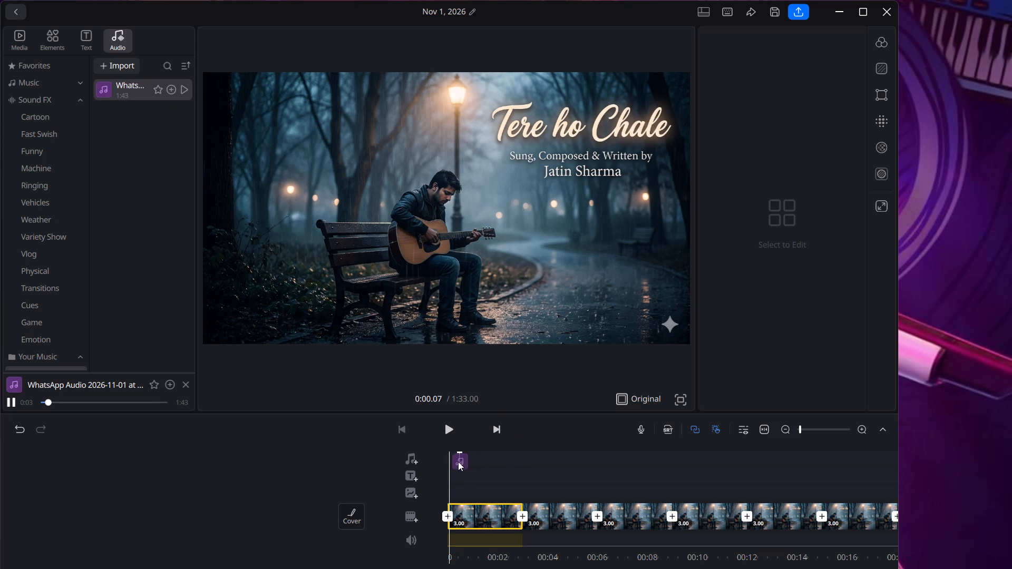
{"action": "left_click_drag", "start_coordinate": [458, 462], "coordinate": [452, 461]}
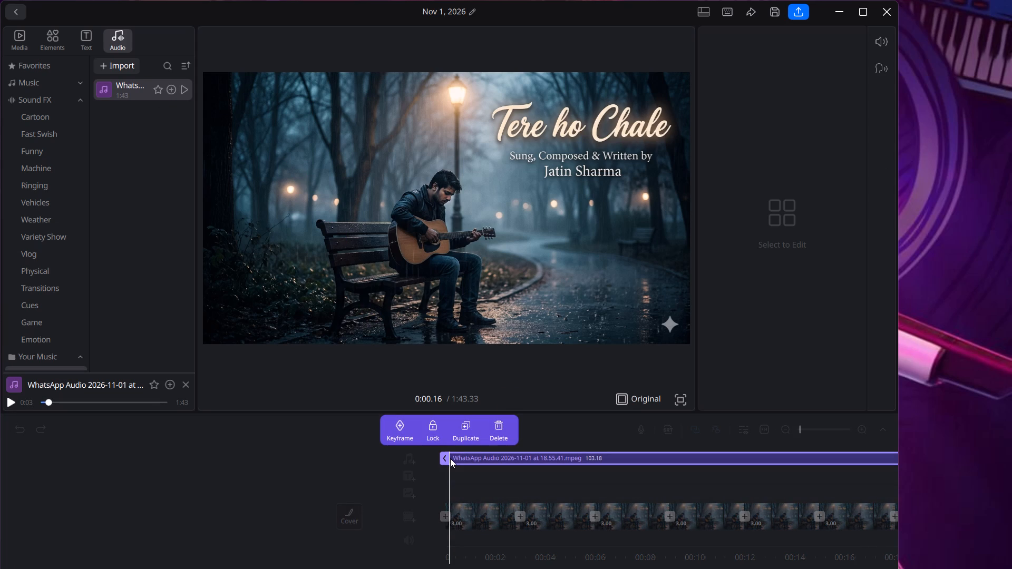
Reposition the audio clip so that it starts exactly at the beginning of the timeline, aligned with the first image clip.
{"action": "left_click_drag", "start_coordinate": [449, 458], "coordinate": [562, 469]}
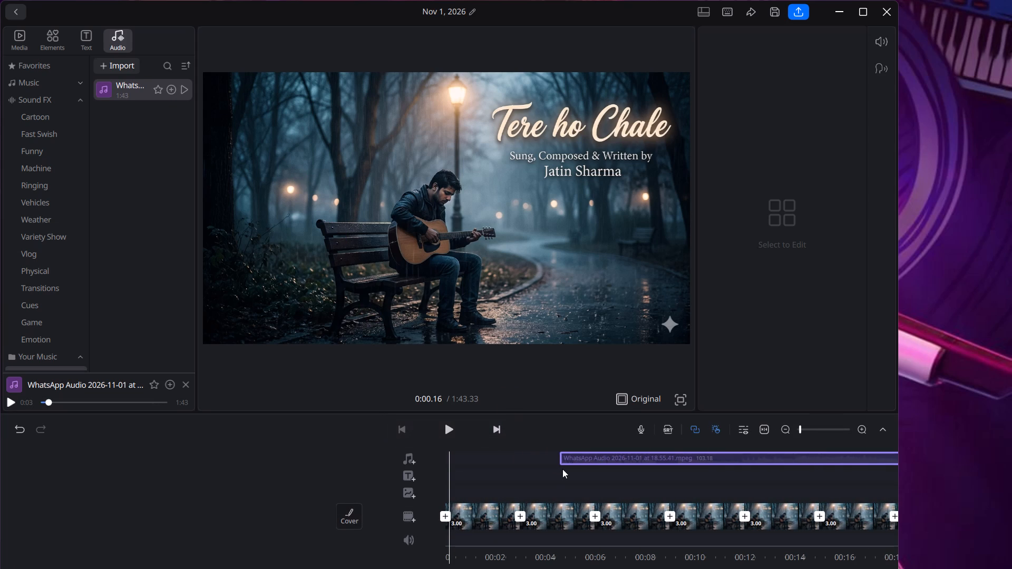
{"action": "left_click_drag", "start_coordinate": [562, 469], "coordinate": [631, 463]}
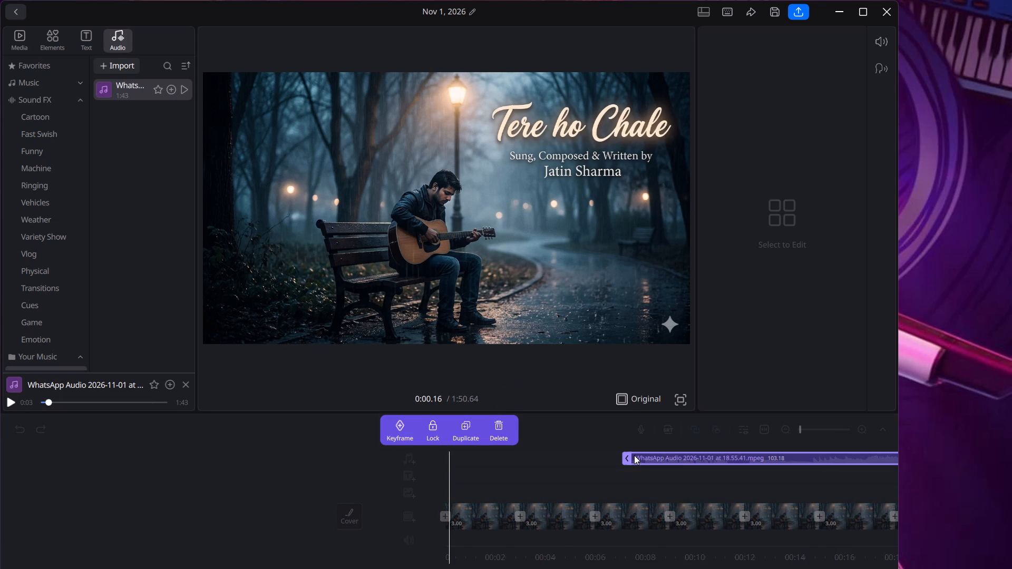
{"action": "left_click_drag", "start_coordinate": [657, 457], "coordinate": [454, 460]}
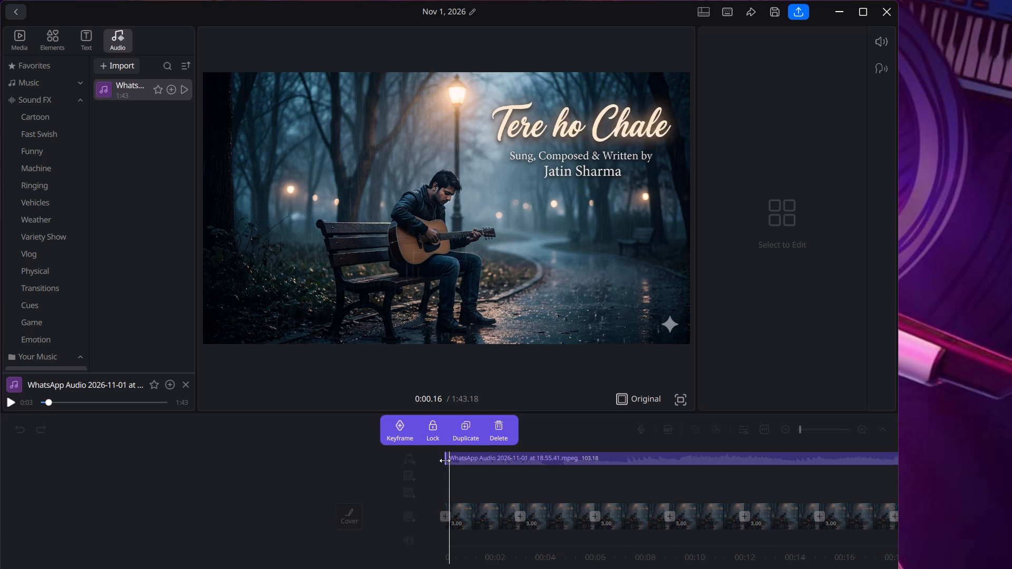
Trim the start of the WhatsApp audio clip to leave about 99.25 seconds, and move it back to the timeline's start.
{"action": "left_click_drag", "start_coordinate": [445, 460], "coordinate": [542, 460]}
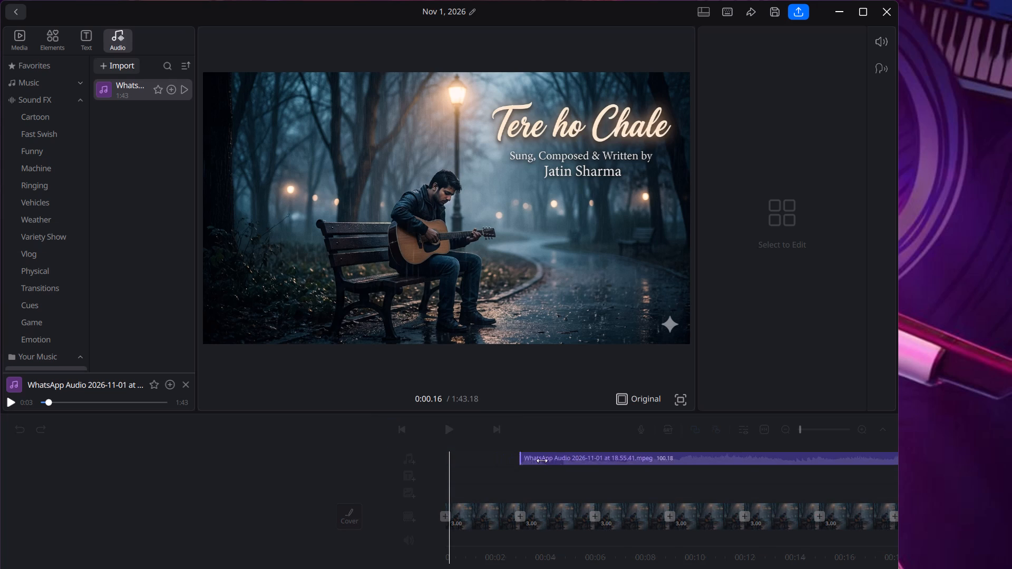
{"action": "left_click_drag", "start_coordinate": [542, 460], "coordinate": [543, 464]}
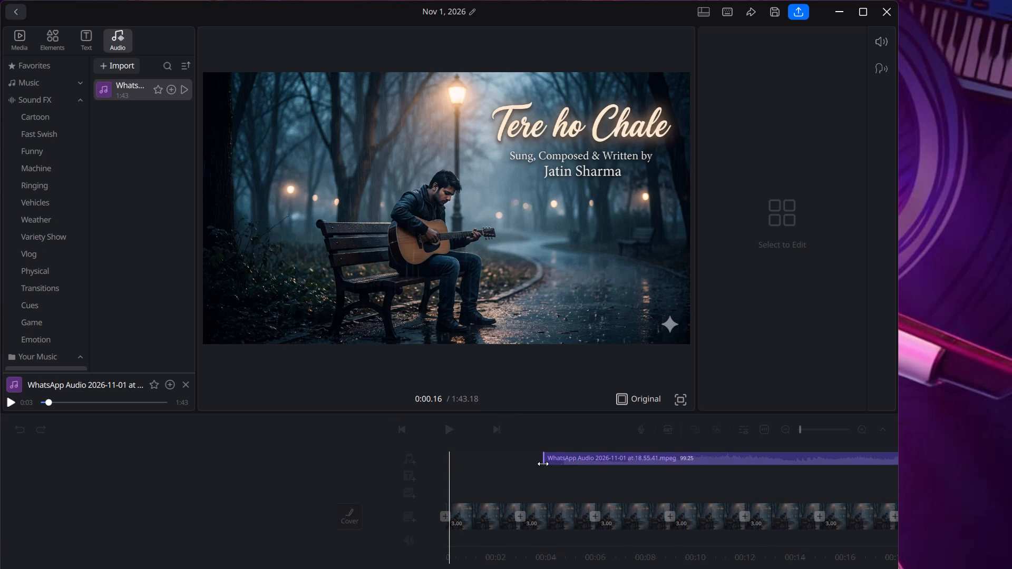
{"action": "left_click_drag", "start_coordinate": [550, 462], "coordinate": [436, 456]}
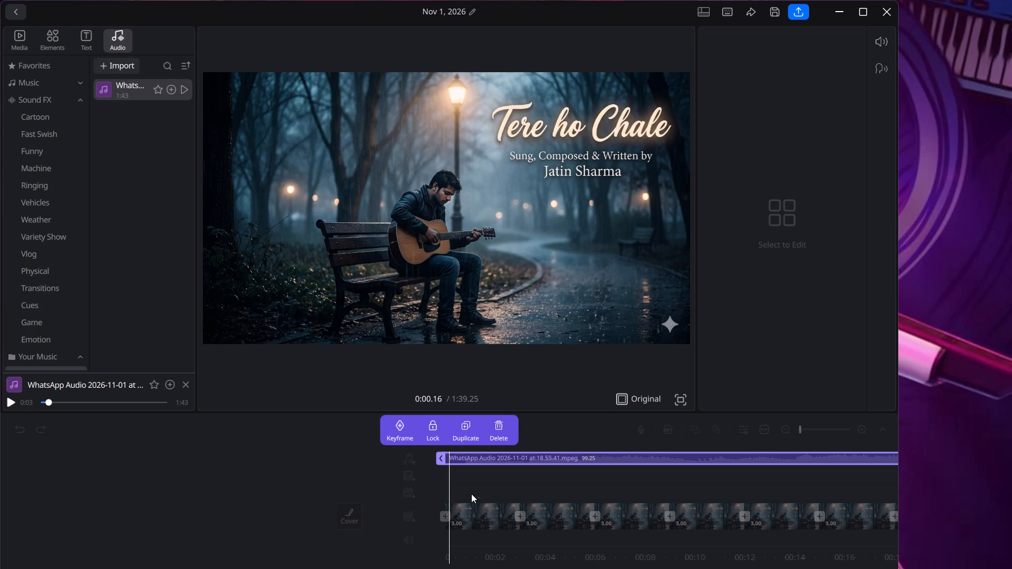
Play the timeline from near the beginning to check the trimmed audio.
{"action": "key", "text": "space"}
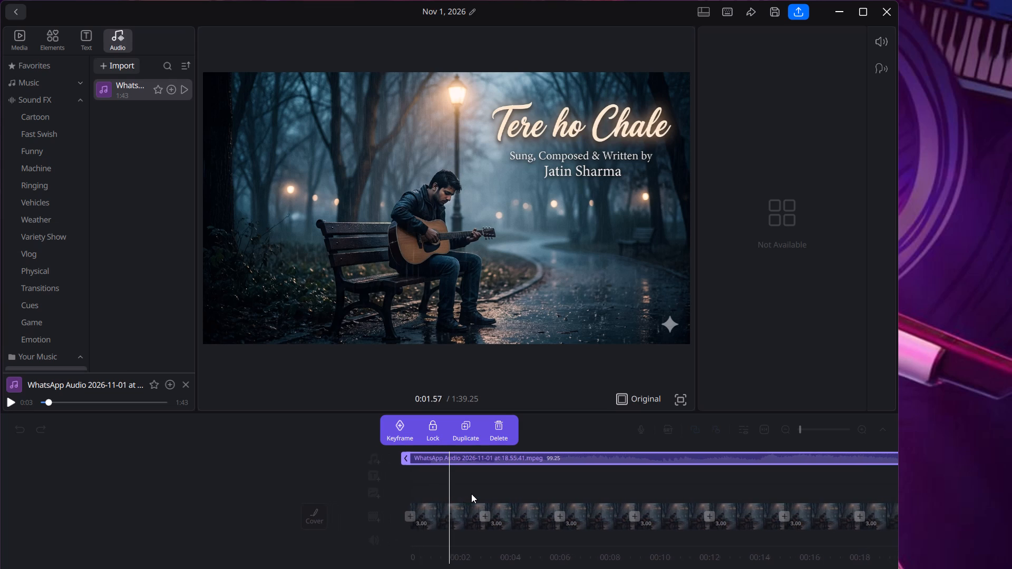
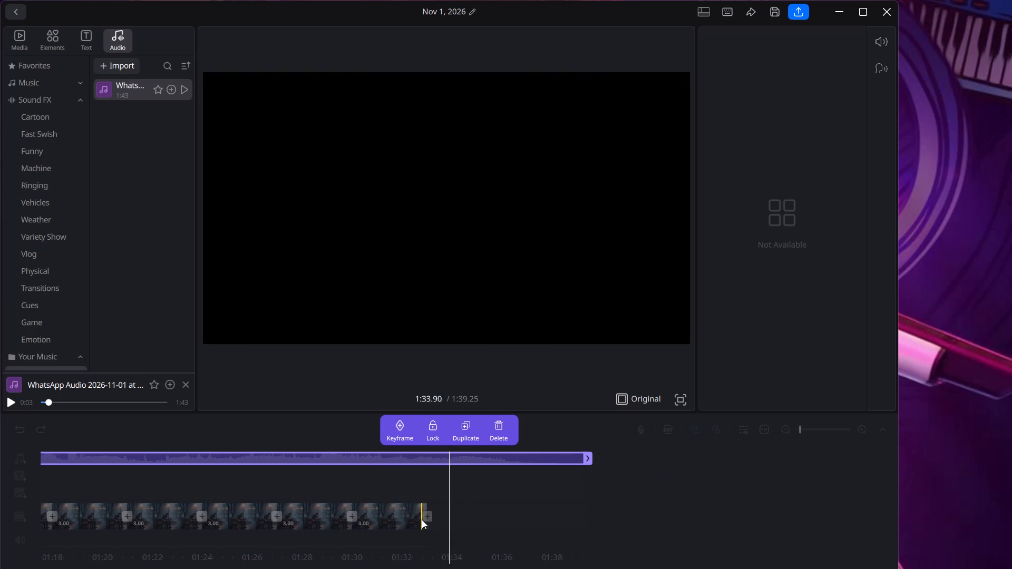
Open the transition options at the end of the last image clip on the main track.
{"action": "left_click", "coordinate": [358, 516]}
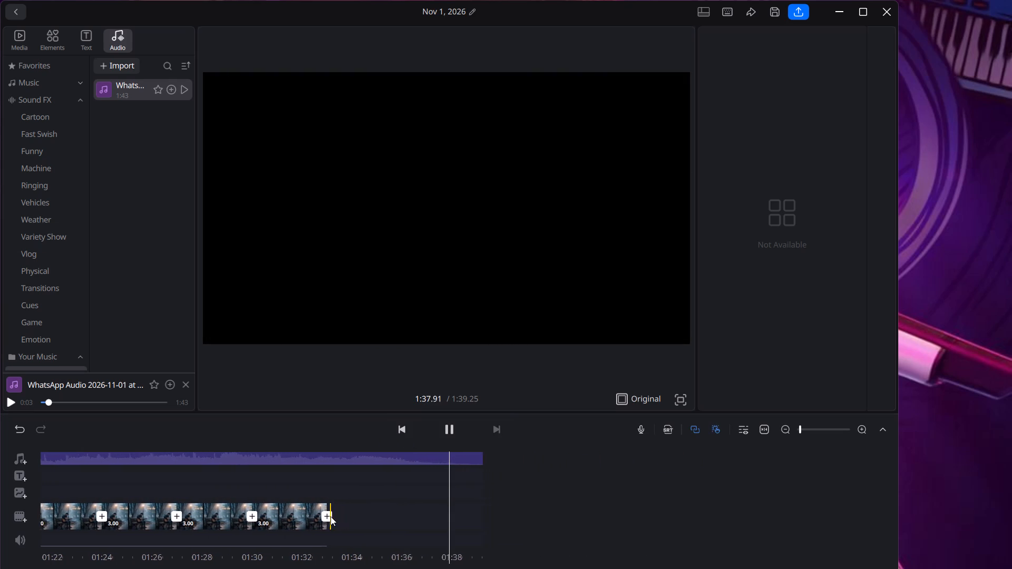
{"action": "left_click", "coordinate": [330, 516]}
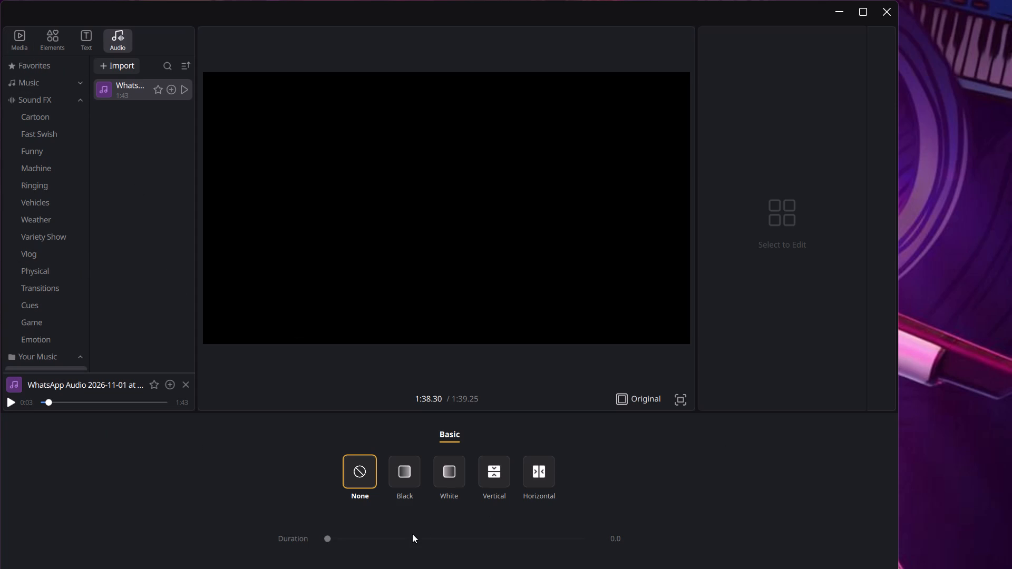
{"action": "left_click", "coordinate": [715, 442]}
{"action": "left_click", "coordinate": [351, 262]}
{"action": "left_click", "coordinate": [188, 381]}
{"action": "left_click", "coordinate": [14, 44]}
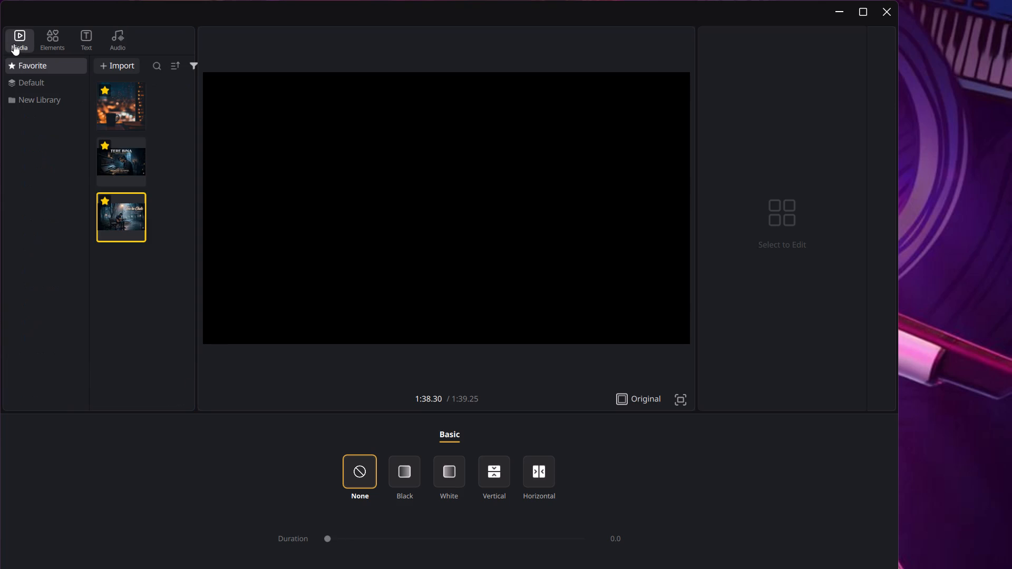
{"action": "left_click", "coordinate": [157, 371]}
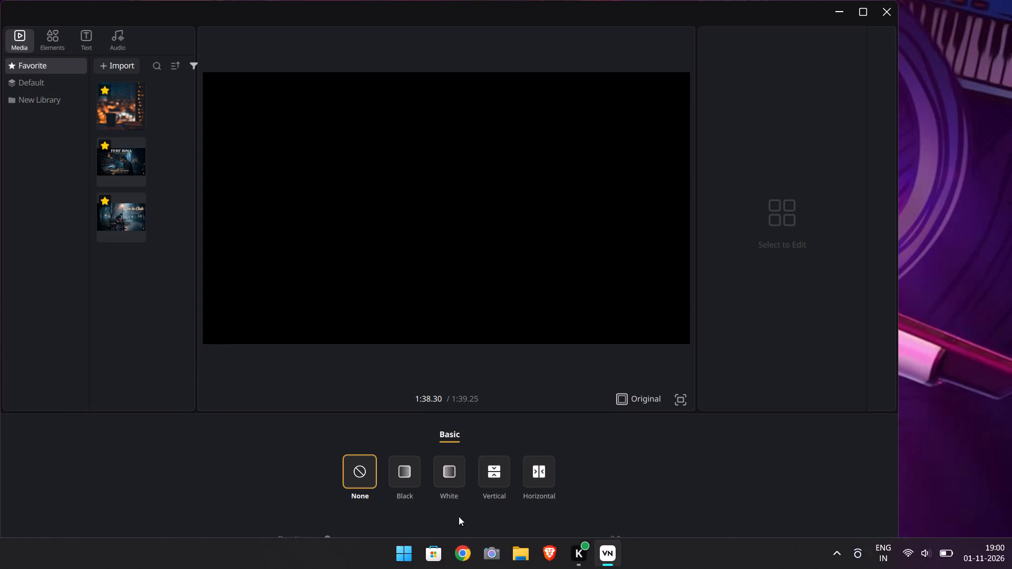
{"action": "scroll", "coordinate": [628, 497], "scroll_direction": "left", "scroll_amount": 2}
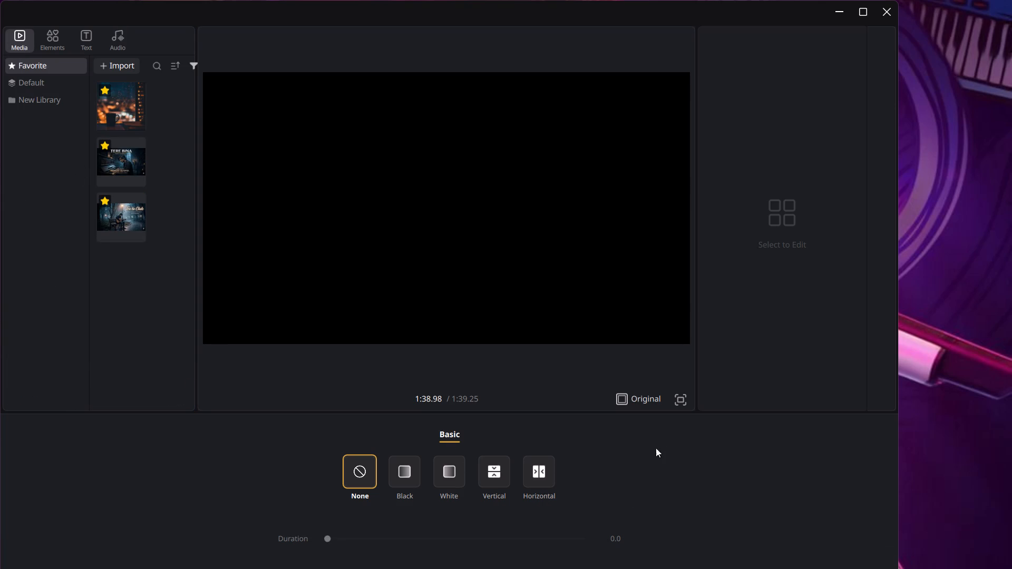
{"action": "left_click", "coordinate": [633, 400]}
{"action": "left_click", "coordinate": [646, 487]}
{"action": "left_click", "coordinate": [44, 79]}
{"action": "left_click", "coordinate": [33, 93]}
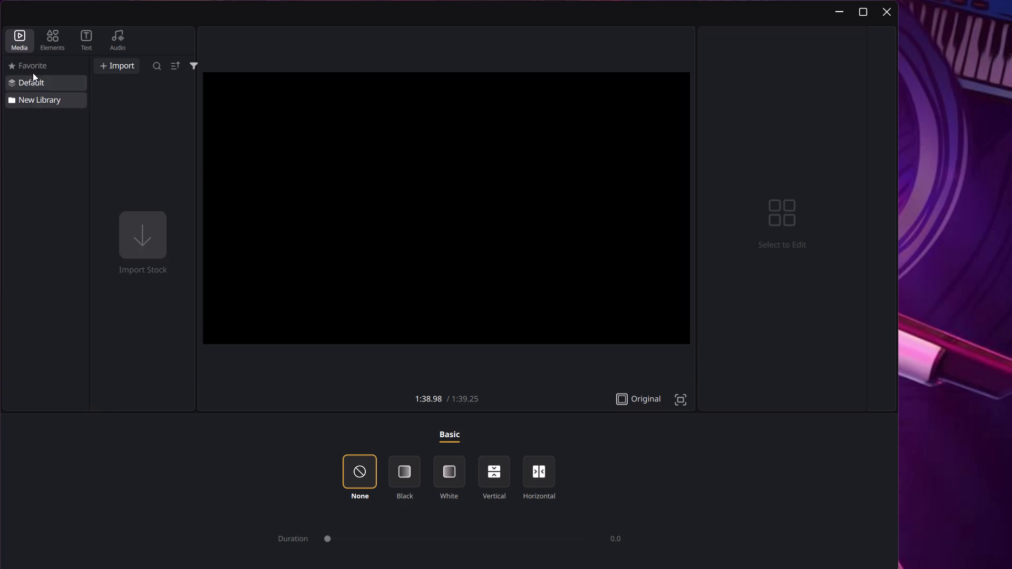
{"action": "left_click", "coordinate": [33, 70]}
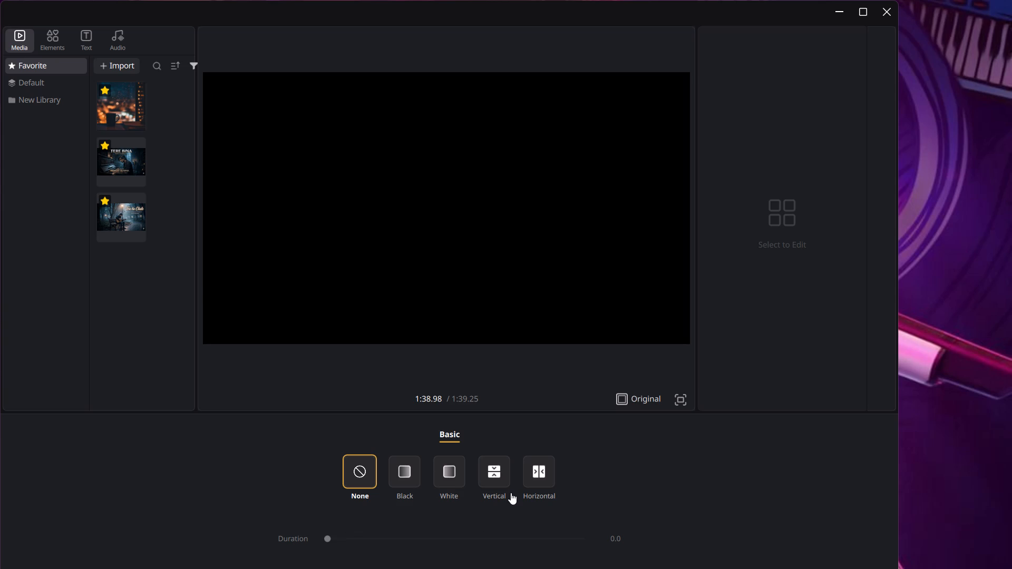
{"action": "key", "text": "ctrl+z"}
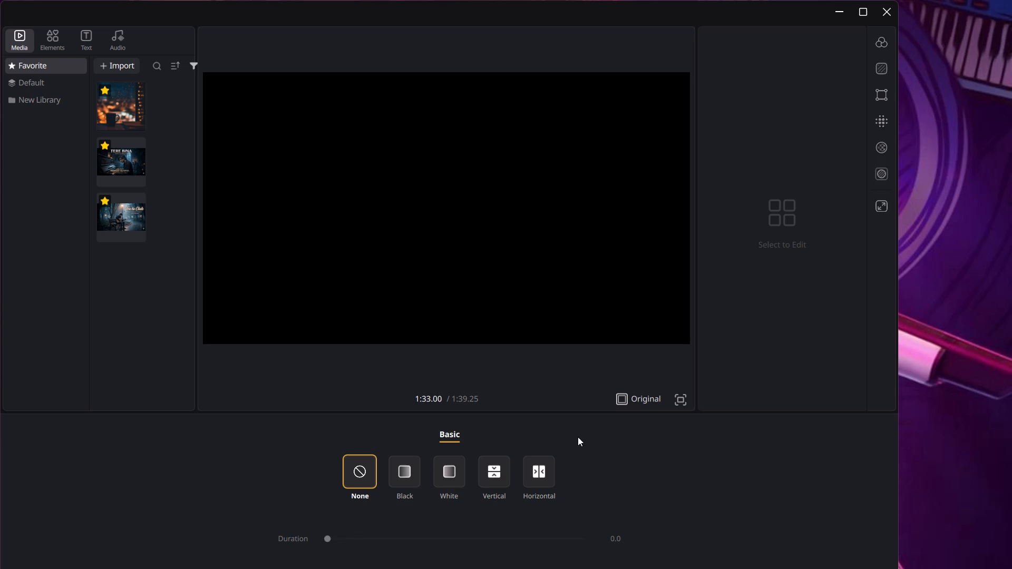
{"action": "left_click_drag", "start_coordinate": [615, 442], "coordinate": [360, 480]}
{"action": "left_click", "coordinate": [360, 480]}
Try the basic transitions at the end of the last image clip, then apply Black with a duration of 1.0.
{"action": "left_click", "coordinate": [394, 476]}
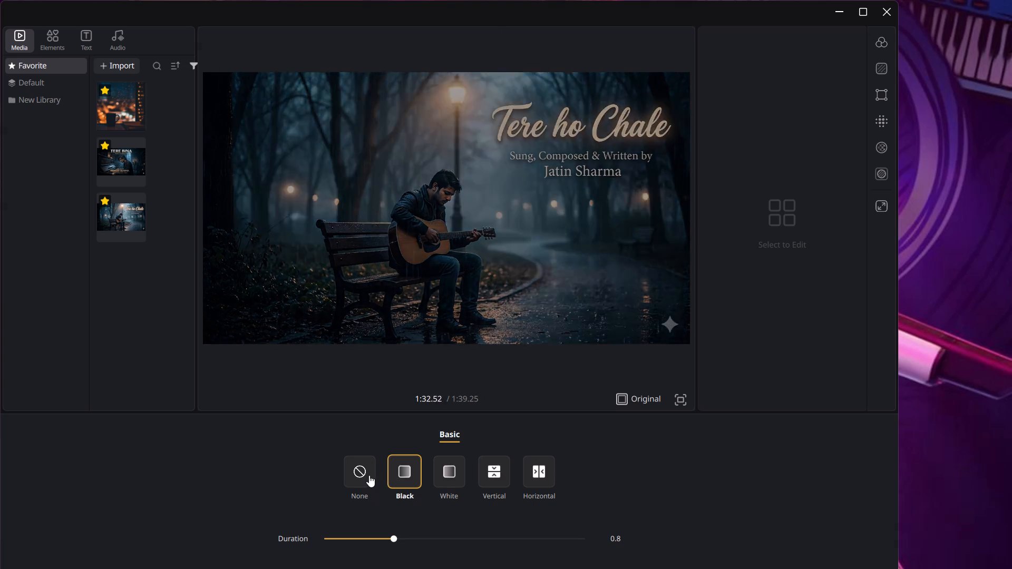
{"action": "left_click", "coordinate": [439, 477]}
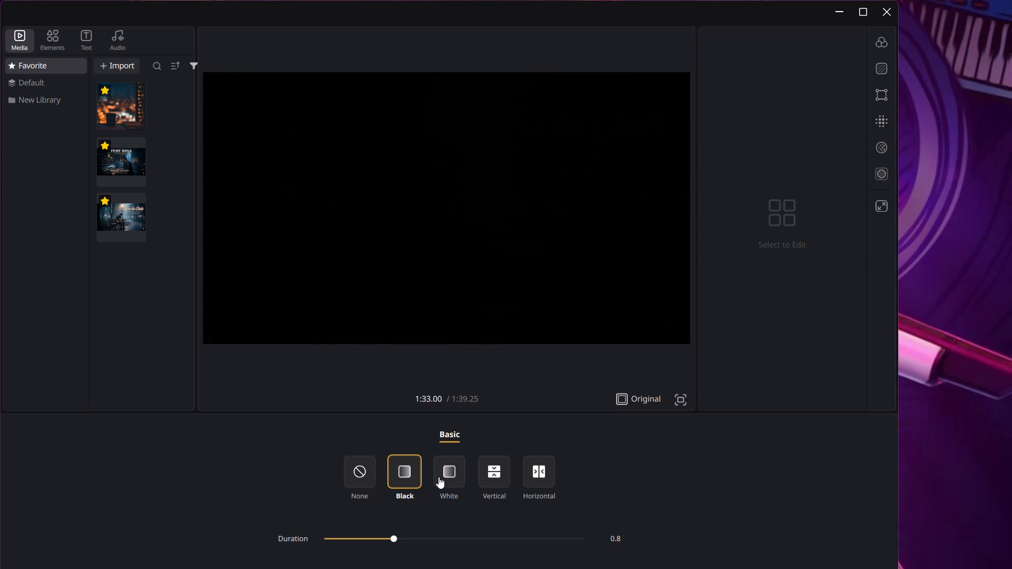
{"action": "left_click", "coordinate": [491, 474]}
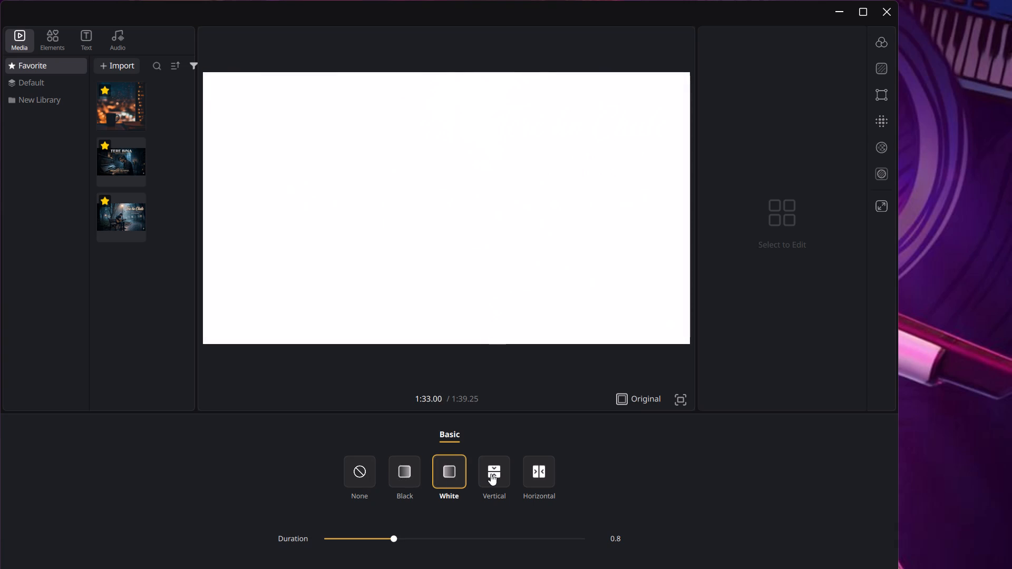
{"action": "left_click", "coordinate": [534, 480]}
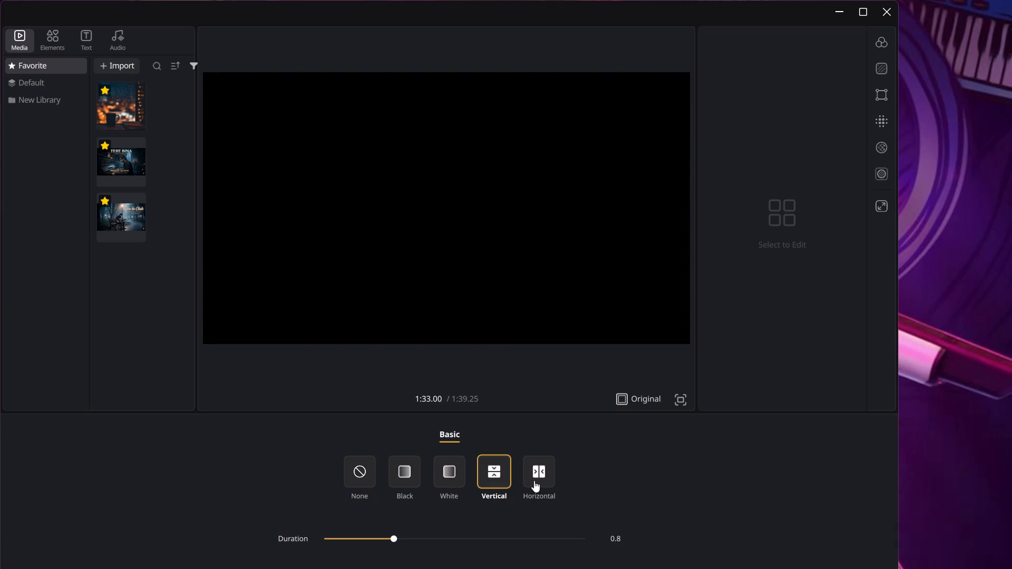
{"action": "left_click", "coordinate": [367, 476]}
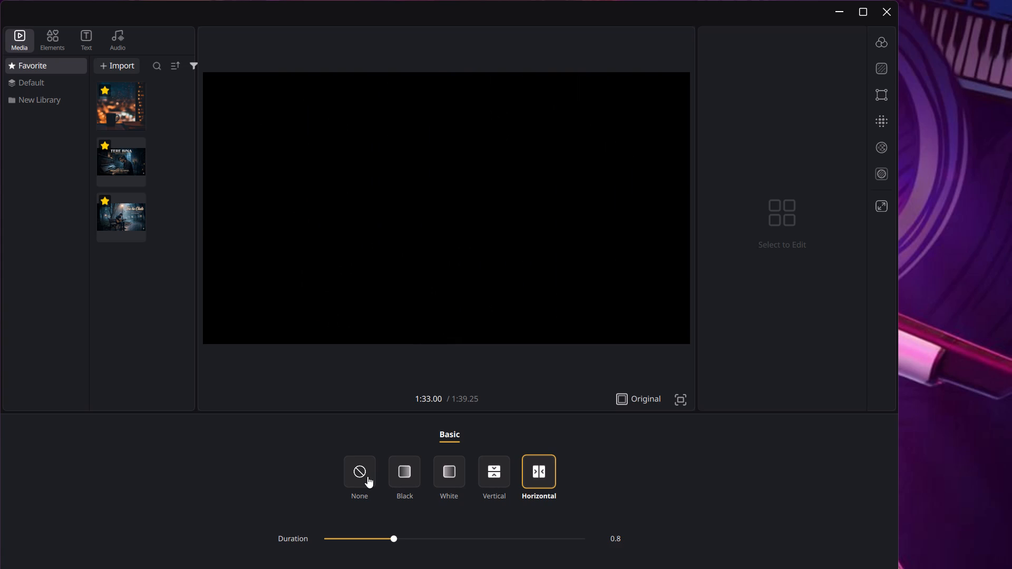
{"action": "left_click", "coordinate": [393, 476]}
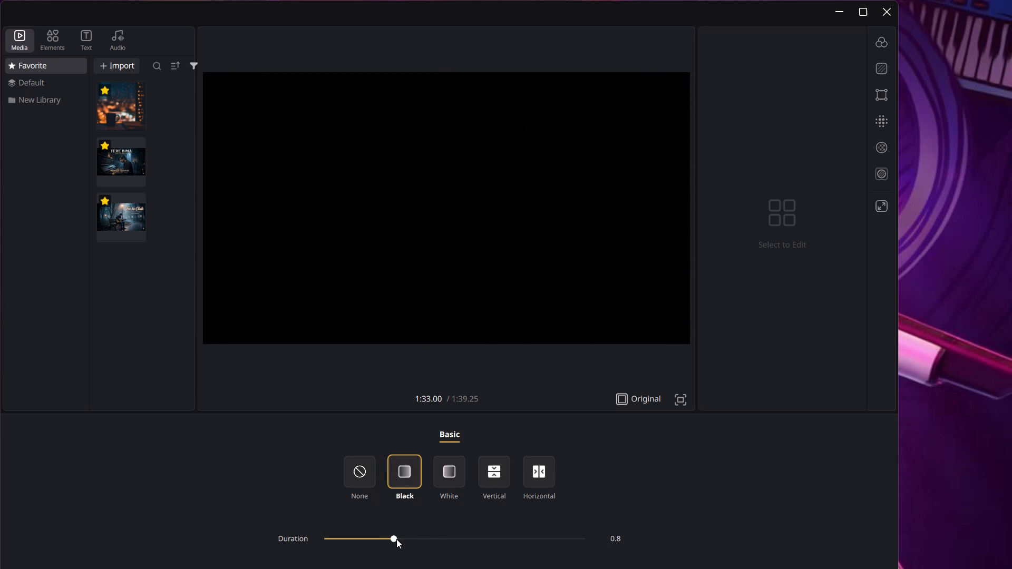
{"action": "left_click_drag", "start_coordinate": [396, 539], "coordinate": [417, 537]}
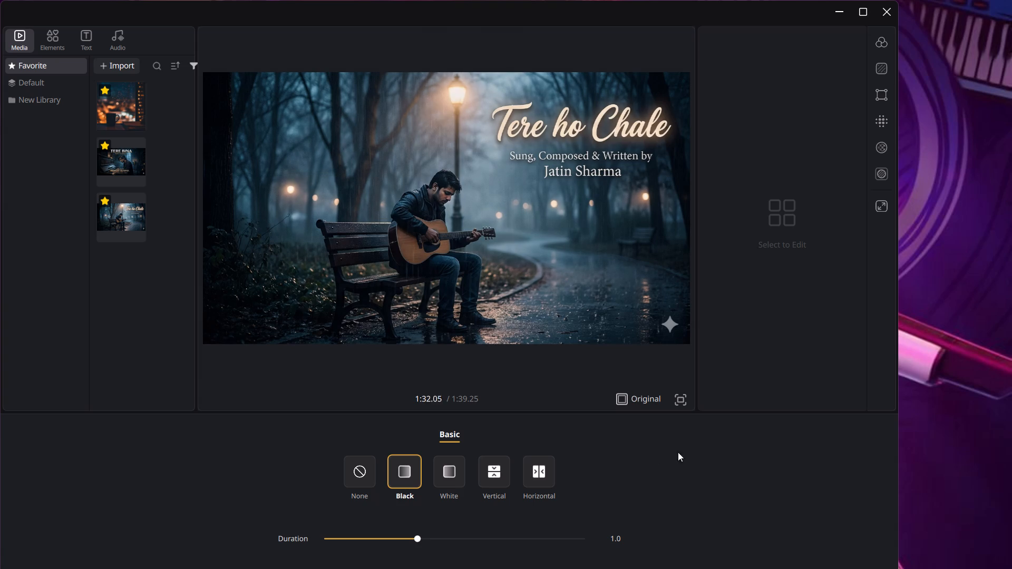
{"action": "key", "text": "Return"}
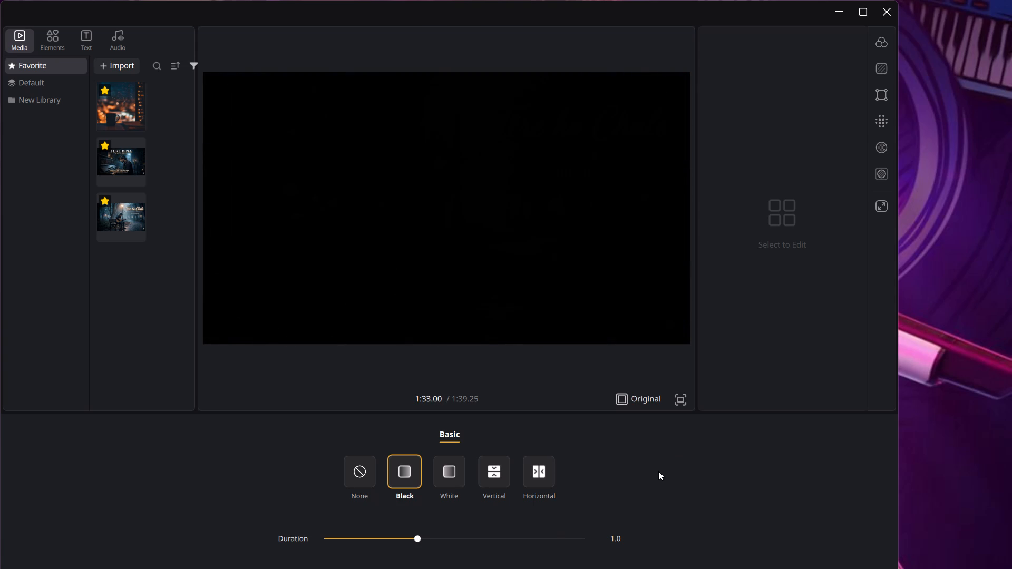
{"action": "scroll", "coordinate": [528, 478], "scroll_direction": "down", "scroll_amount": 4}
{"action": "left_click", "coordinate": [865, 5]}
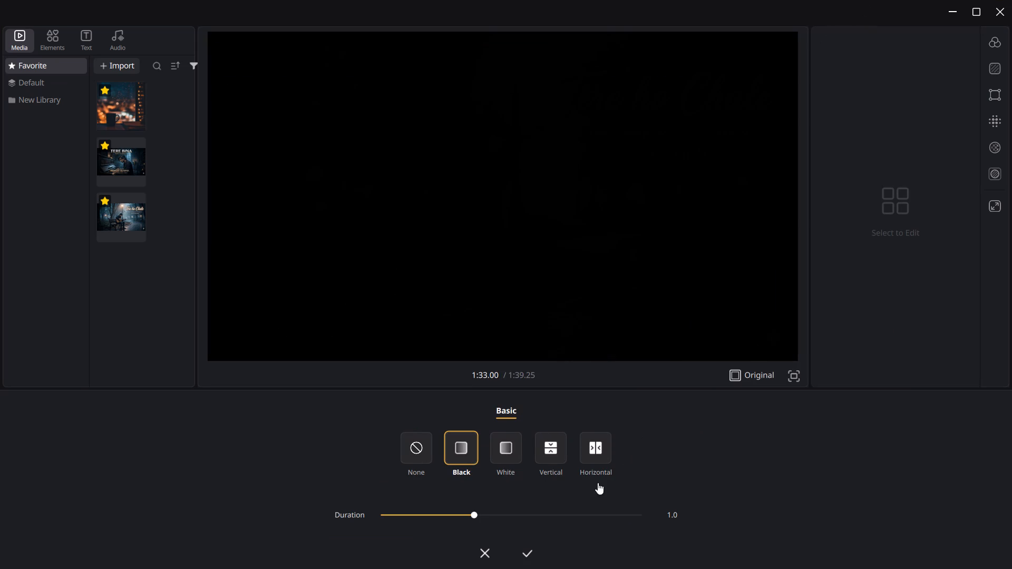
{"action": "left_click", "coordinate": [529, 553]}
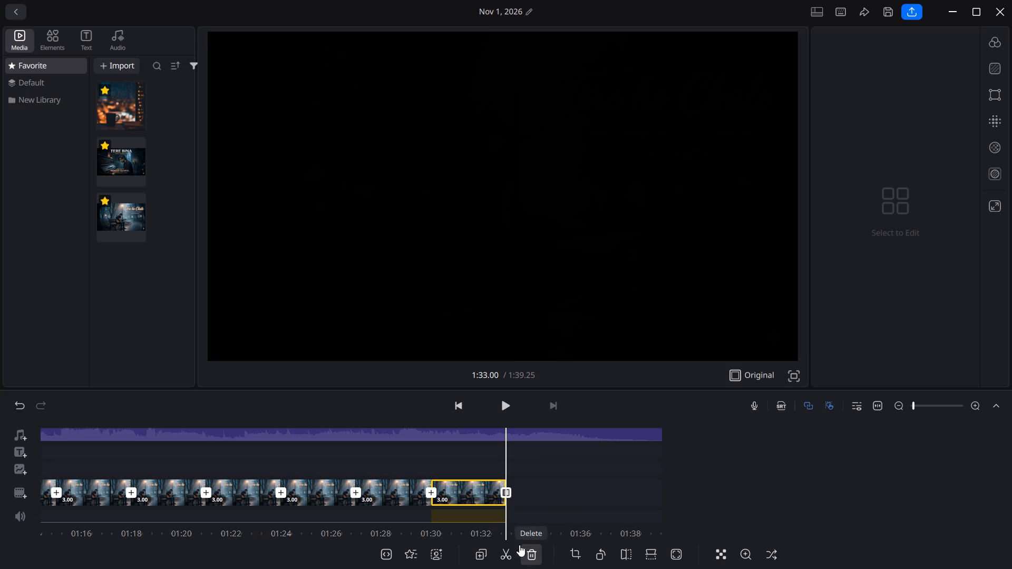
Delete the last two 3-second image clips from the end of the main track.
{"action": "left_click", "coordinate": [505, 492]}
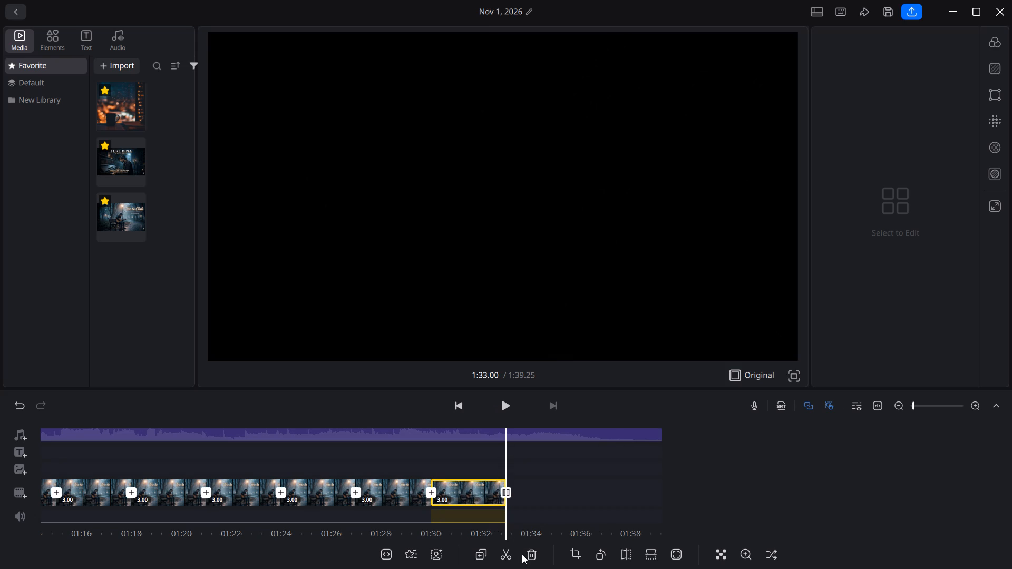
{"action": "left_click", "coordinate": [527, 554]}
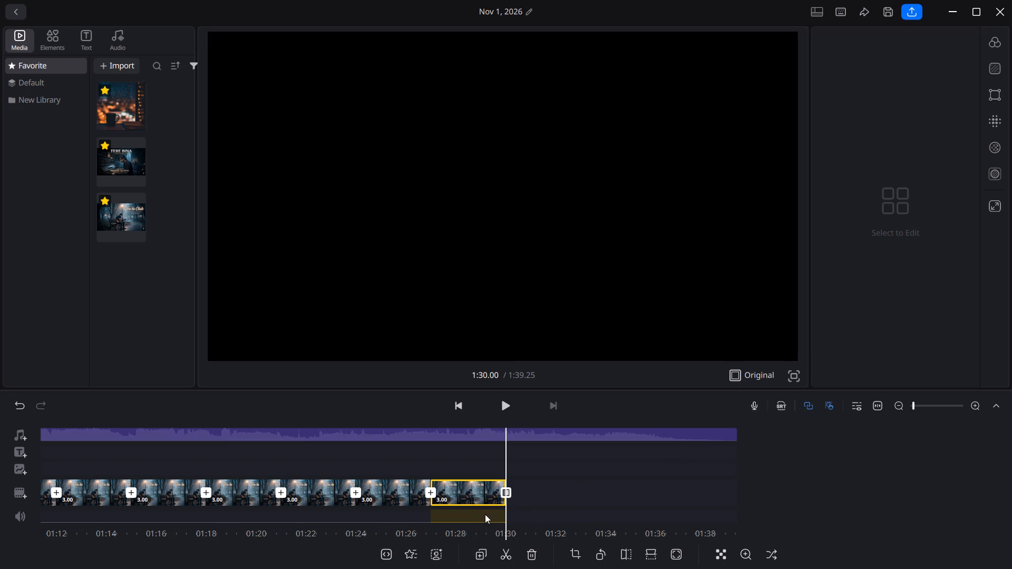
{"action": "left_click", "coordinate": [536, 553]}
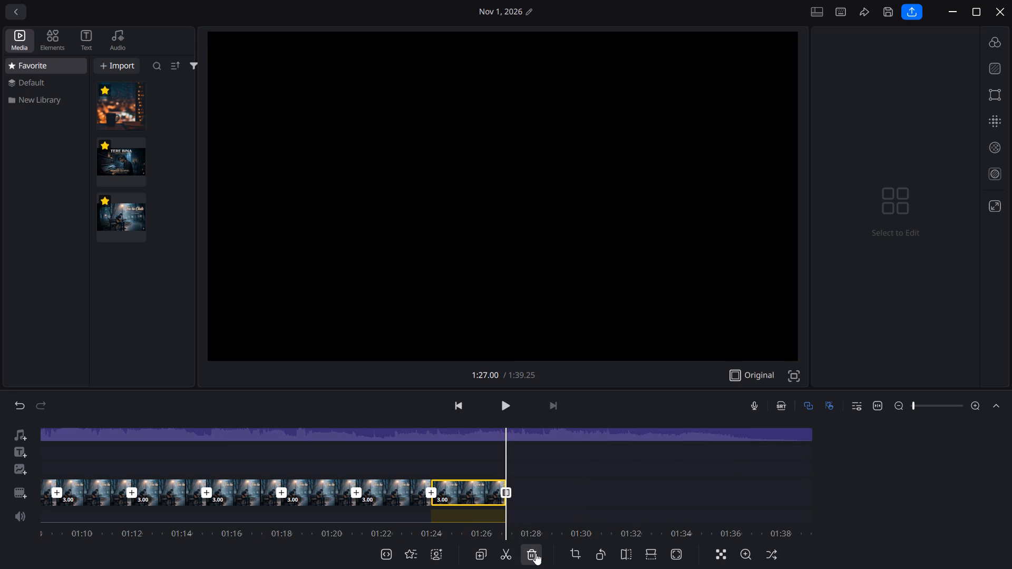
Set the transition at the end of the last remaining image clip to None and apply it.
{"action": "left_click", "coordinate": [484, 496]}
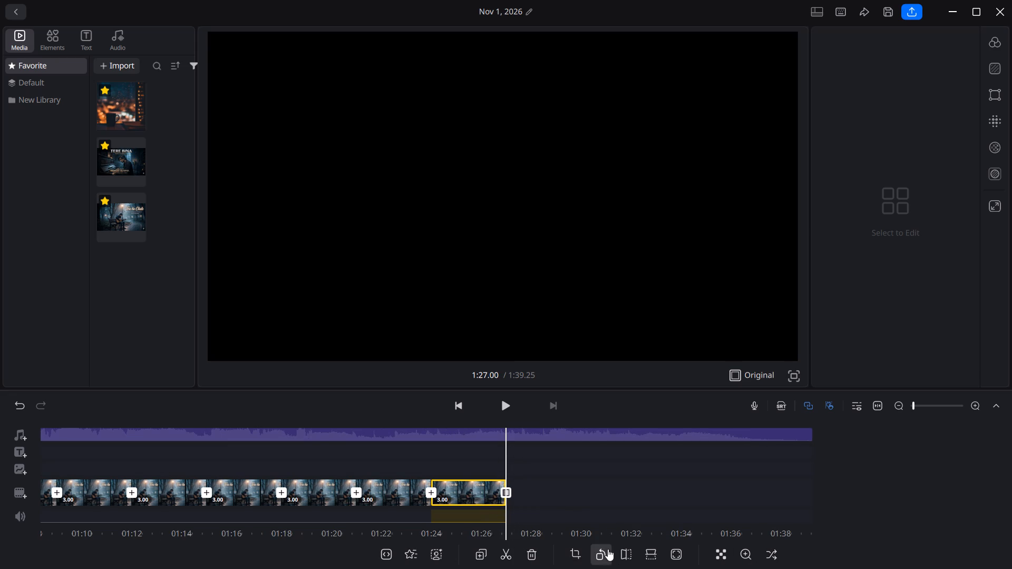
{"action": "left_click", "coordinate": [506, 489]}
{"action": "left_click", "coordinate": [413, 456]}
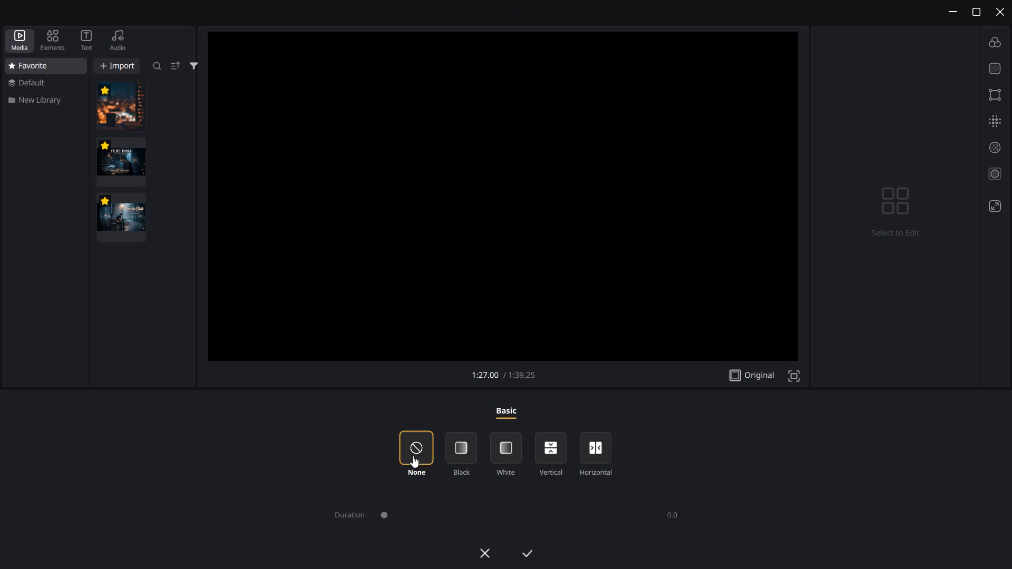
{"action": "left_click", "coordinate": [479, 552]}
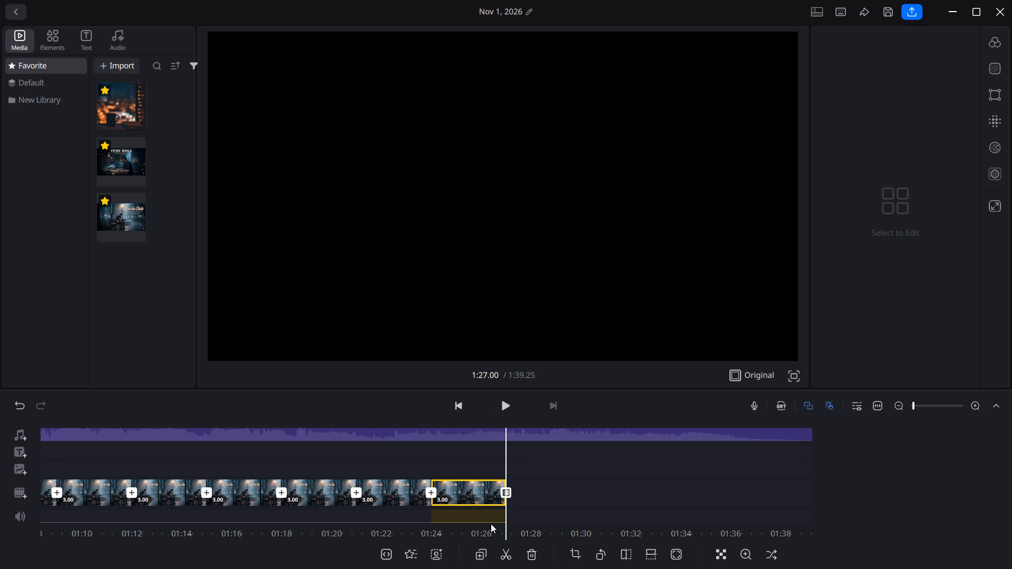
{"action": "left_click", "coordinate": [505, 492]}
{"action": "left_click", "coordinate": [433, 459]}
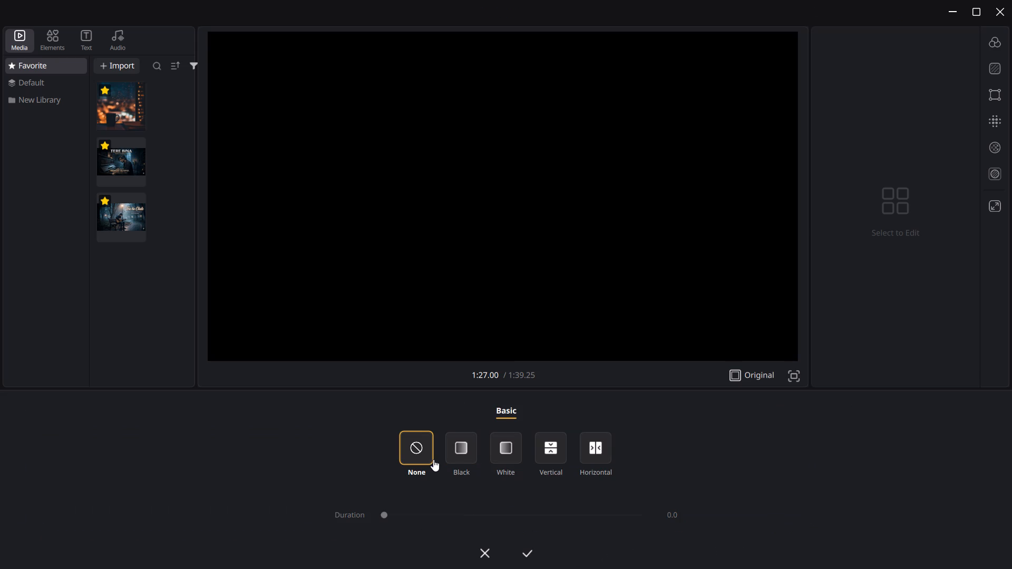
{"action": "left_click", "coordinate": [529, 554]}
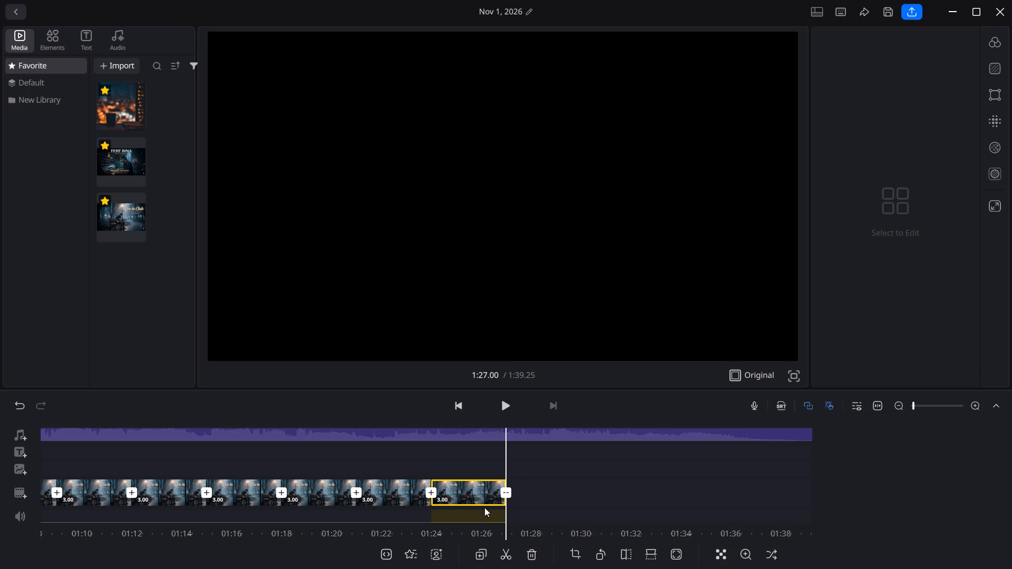
Duplicate the last 3-second image clip four times so the main track's images reach 1:39.
{"action": "left_click", "coordinate": [471, 495]}
{"action": "key", "text": "ctrl+d"}
{"action": "key", "text": "ctrl+d"}
{"action": "key", "text": "ctrl+d"}
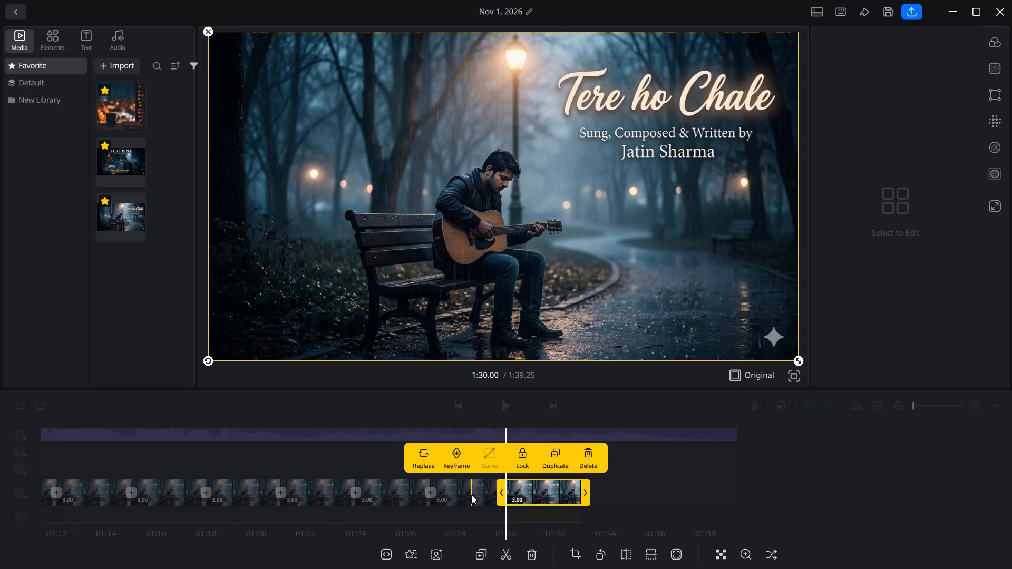
{"action": "key", "text": "ctrl+d"}
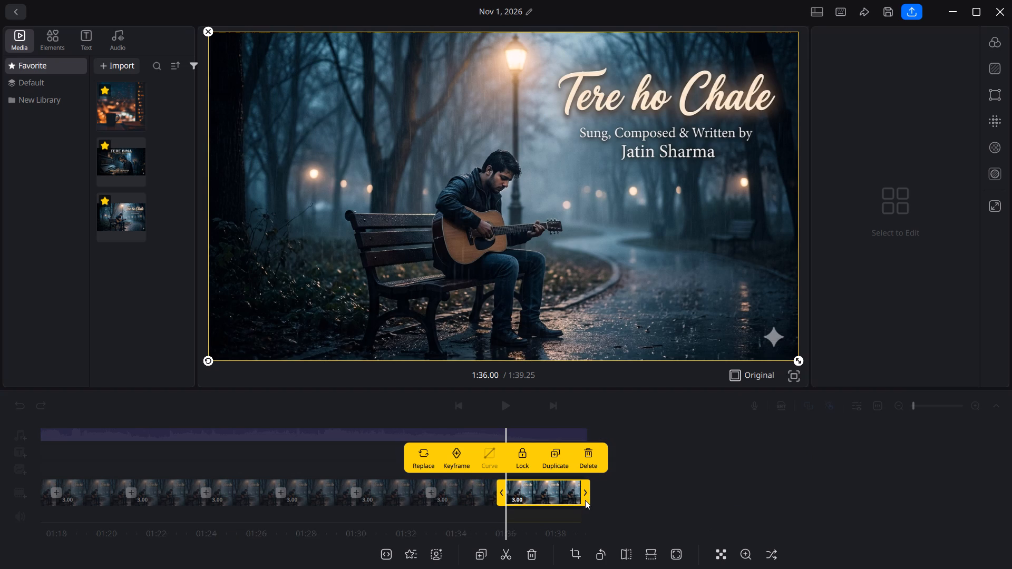
Apply the Black transition at the end of the last image clip with a lengthened duration and play back the ending.
{"action": "left_click", "coordinate": [612, 493]}
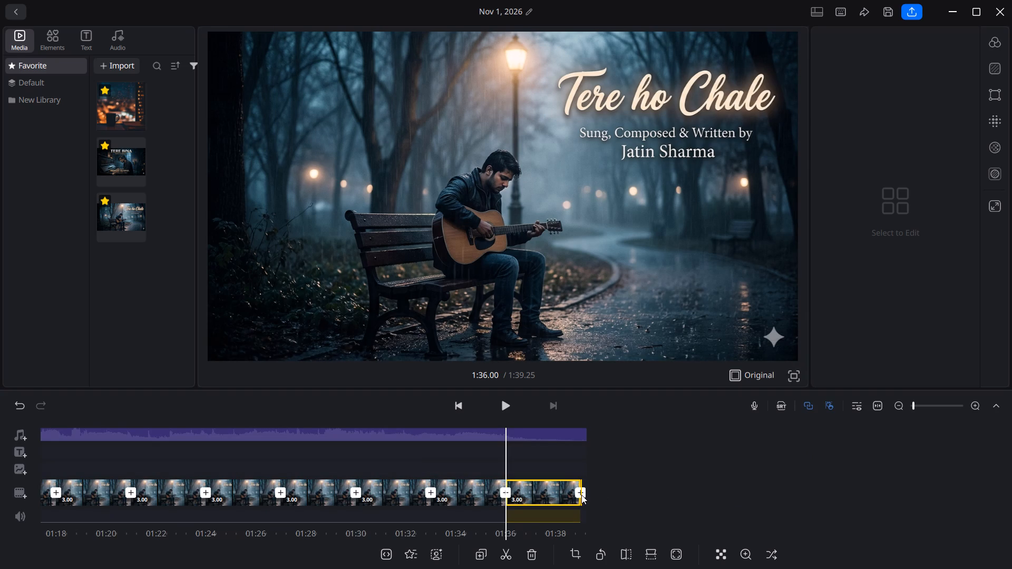
{"action": "left_click", "coordinate": [581, 495]}
{"action": "left_click", "coordinate": [470, 454]}
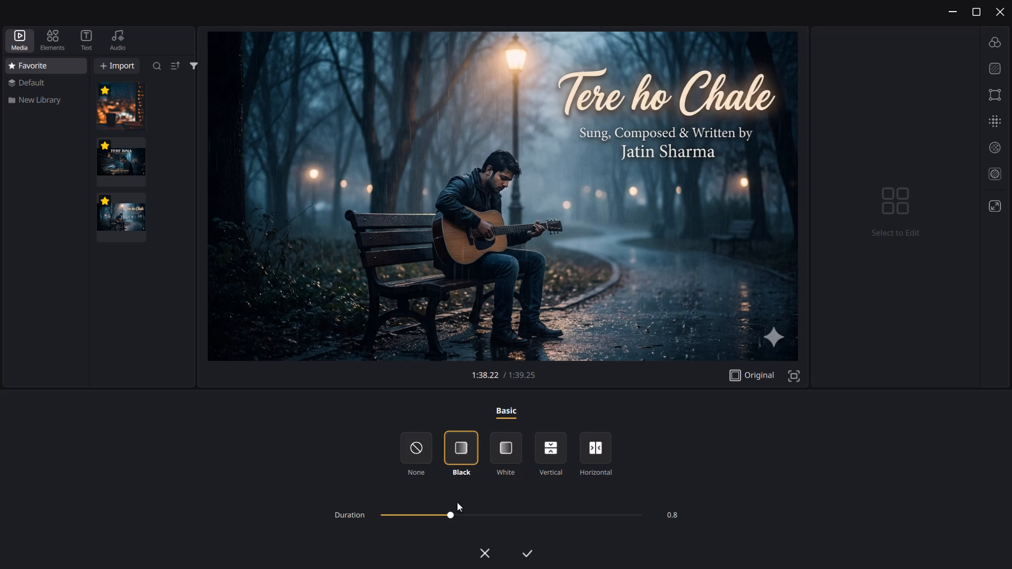
{"action": "left_click_drag", "start_coordinate": [502, 520], "coordinate": [568, 521]}
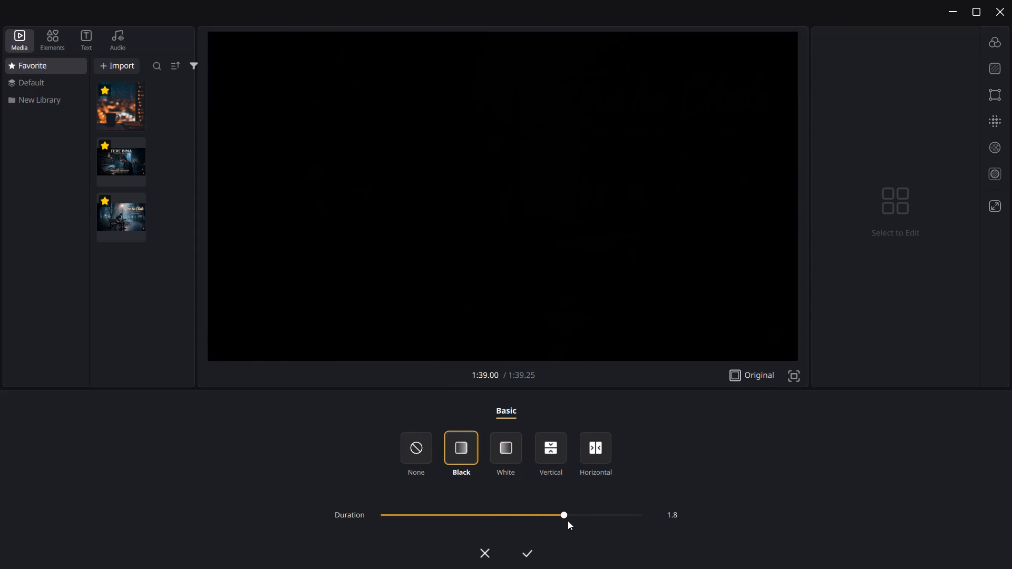
{"action": "left_click_drag", "start_coordinate": [568, 521], "coordinate": [584, 523]}
{"action": "left_click", "coordinate": [528, 554]}
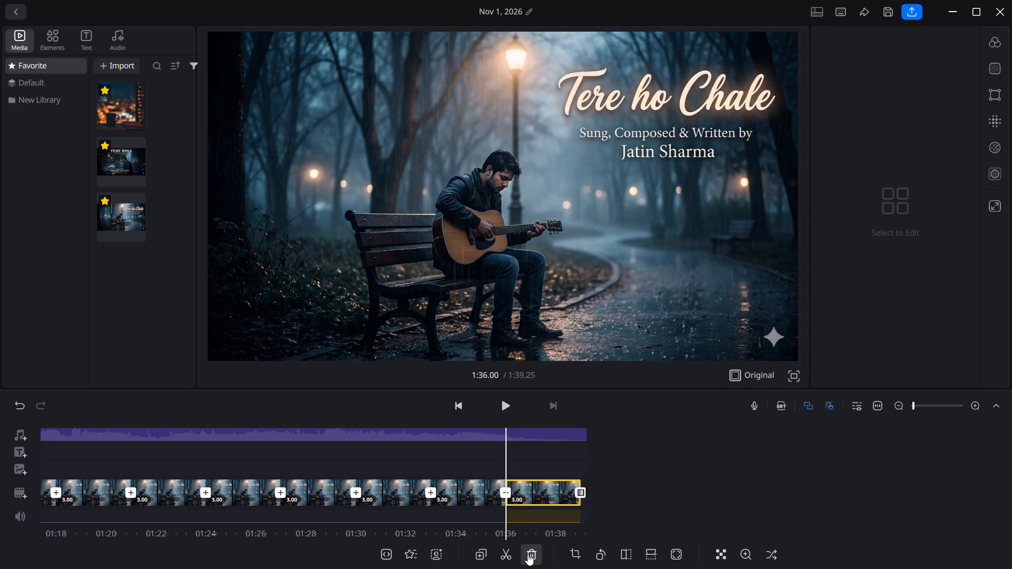
{"action": "left_click", "coordinate": [501, 398]}
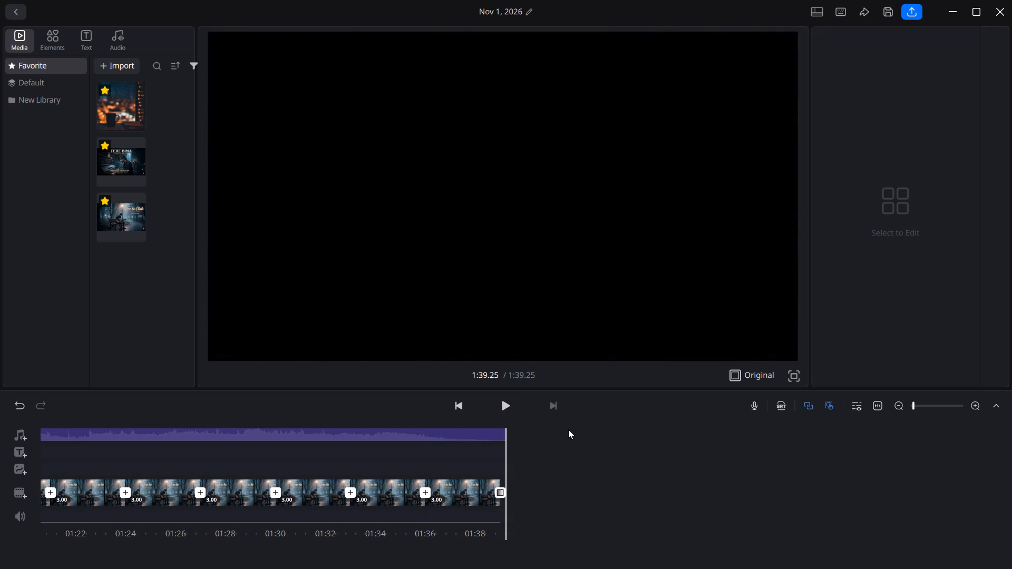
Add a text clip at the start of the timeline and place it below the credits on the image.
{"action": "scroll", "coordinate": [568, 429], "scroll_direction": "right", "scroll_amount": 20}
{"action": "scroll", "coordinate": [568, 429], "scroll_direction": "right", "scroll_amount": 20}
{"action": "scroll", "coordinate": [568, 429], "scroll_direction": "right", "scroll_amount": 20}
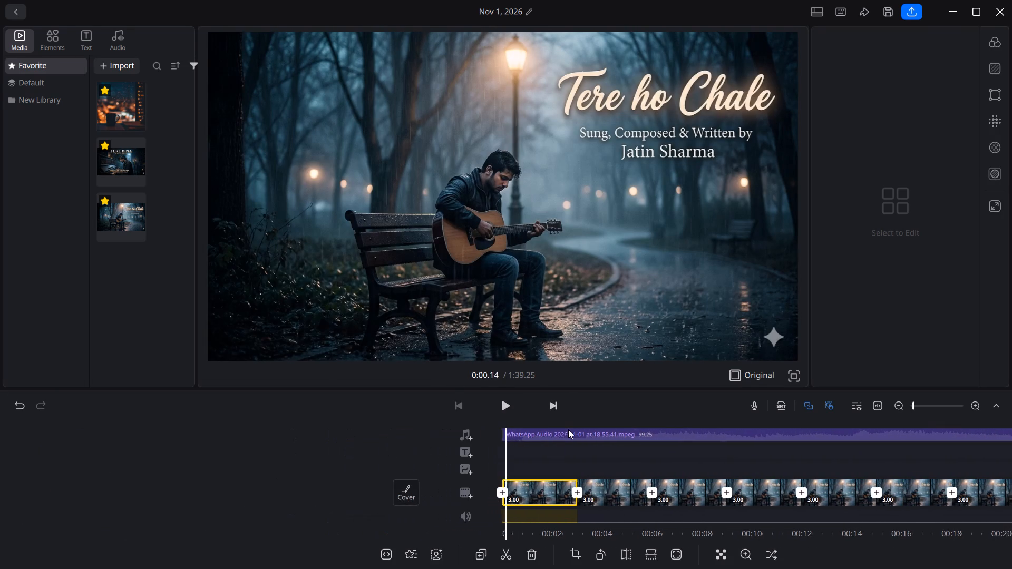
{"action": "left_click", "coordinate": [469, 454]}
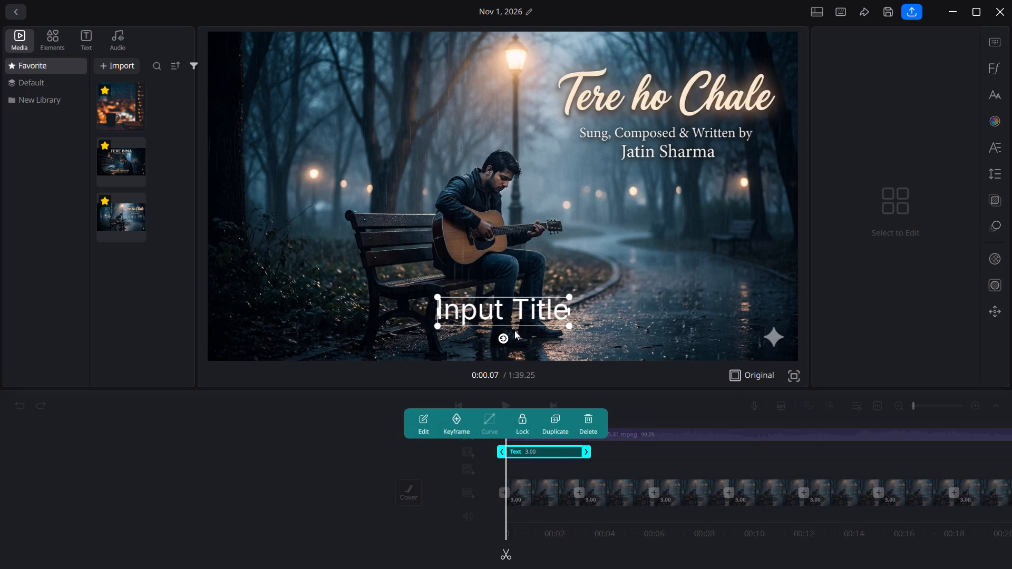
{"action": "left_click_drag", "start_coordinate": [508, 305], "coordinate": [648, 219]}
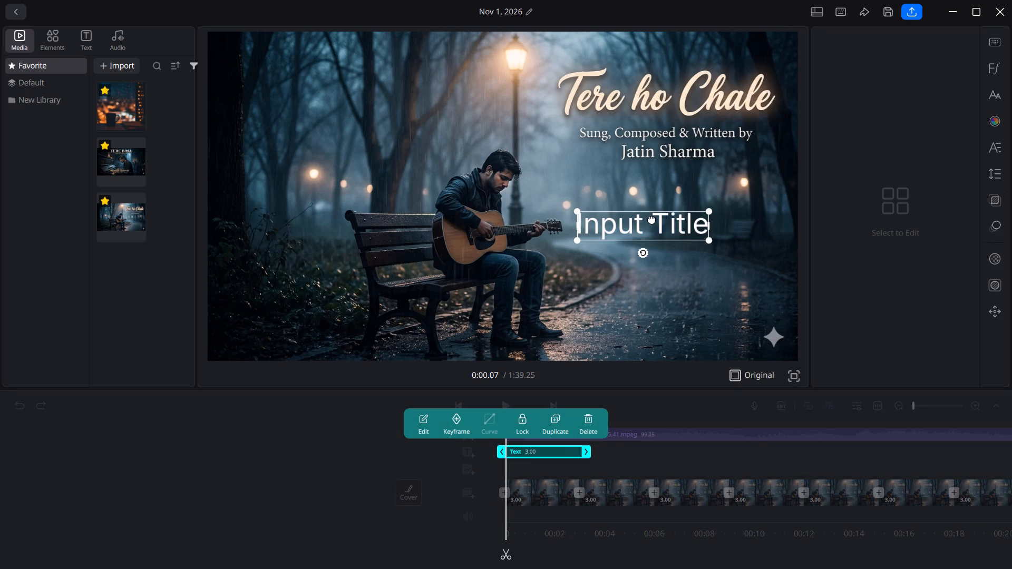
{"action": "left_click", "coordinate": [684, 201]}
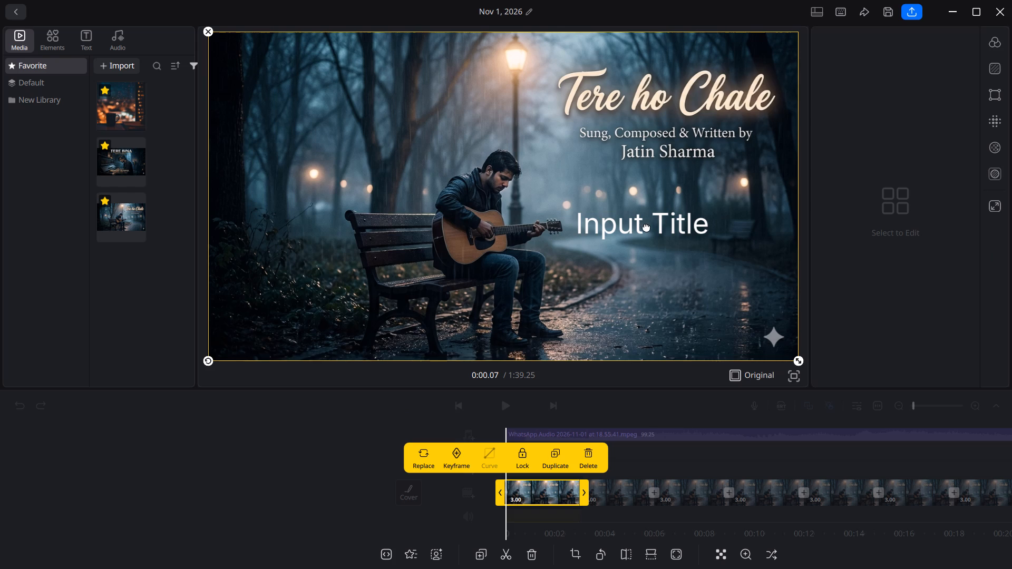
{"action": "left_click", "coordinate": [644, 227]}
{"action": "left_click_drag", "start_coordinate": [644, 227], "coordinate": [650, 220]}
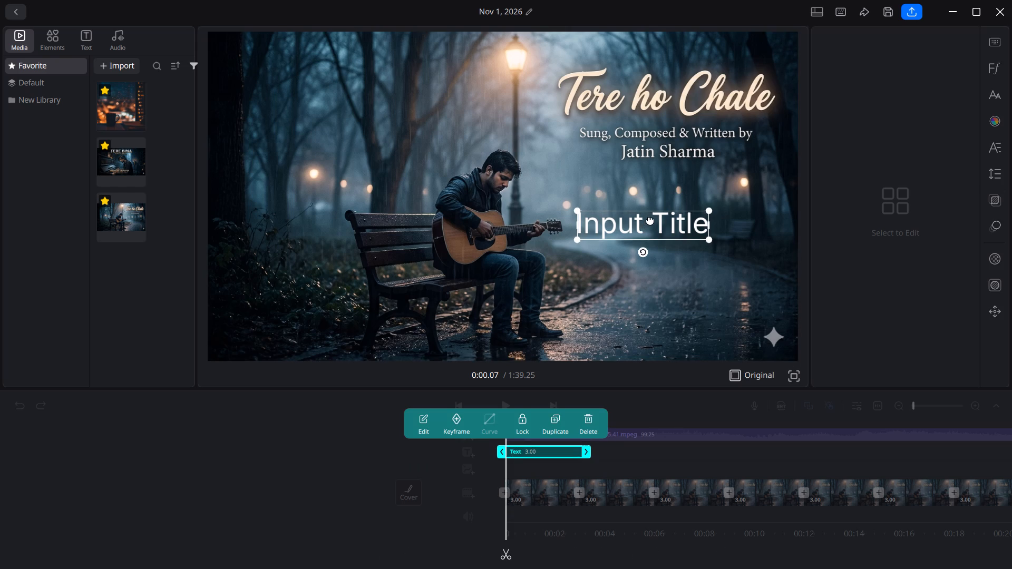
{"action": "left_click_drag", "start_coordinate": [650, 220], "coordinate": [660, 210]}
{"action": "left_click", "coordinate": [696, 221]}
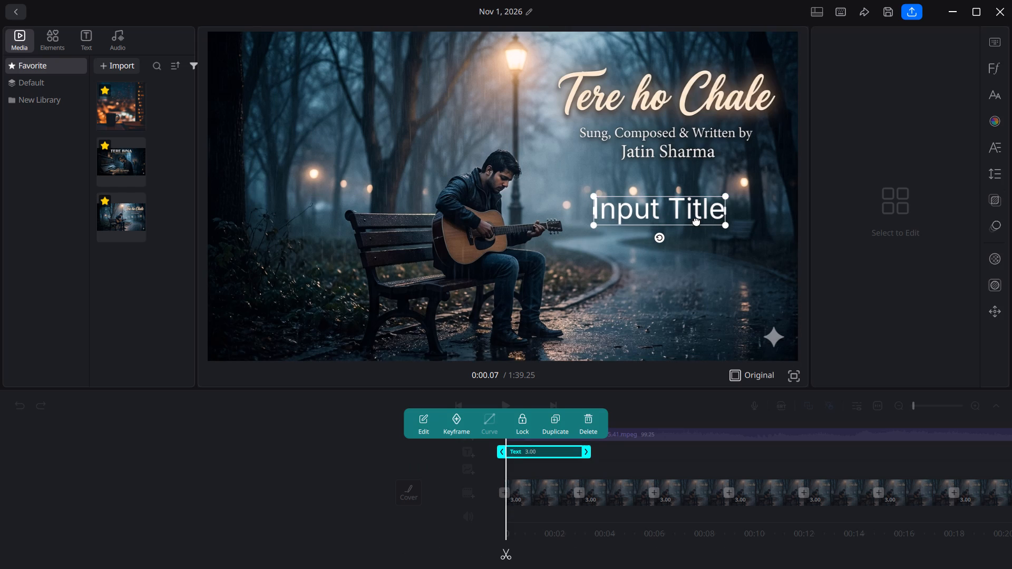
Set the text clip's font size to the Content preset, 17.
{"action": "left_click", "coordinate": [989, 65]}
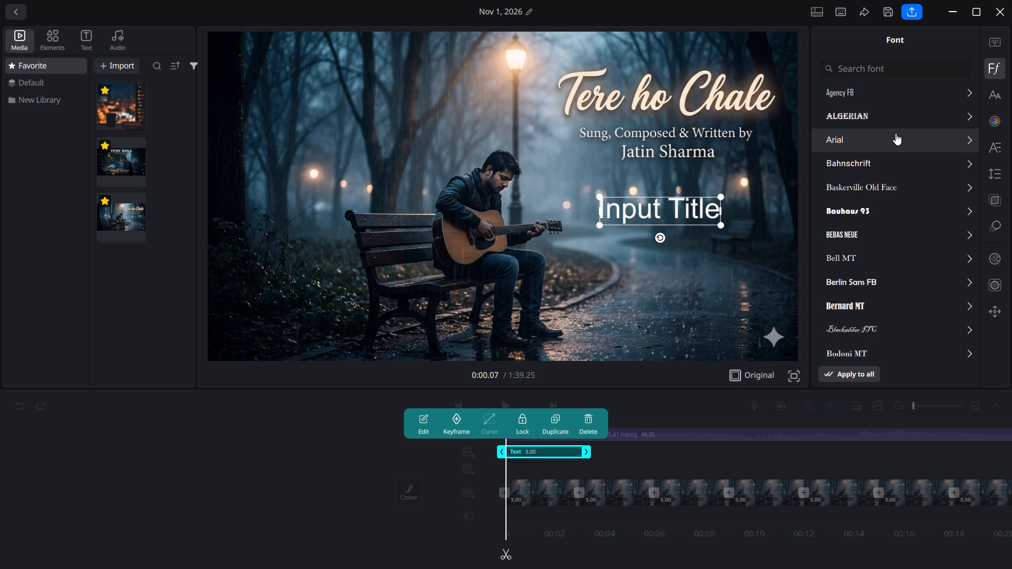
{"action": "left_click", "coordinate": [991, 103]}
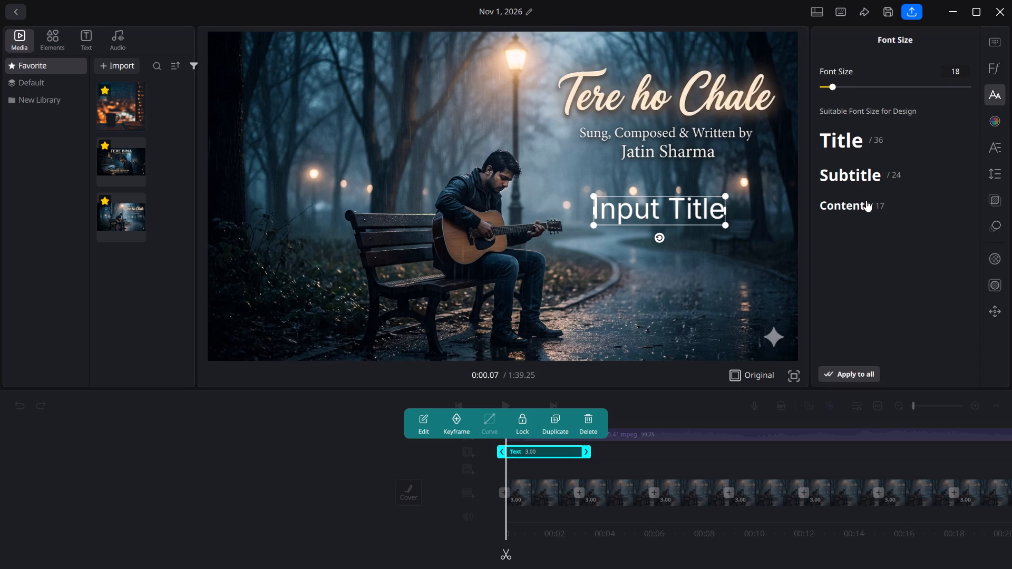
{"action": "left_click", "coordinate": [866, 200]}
Look through the font list for a typeface that suits the text clip.
{"action": "left_click", "coordinate": [997, 65]}
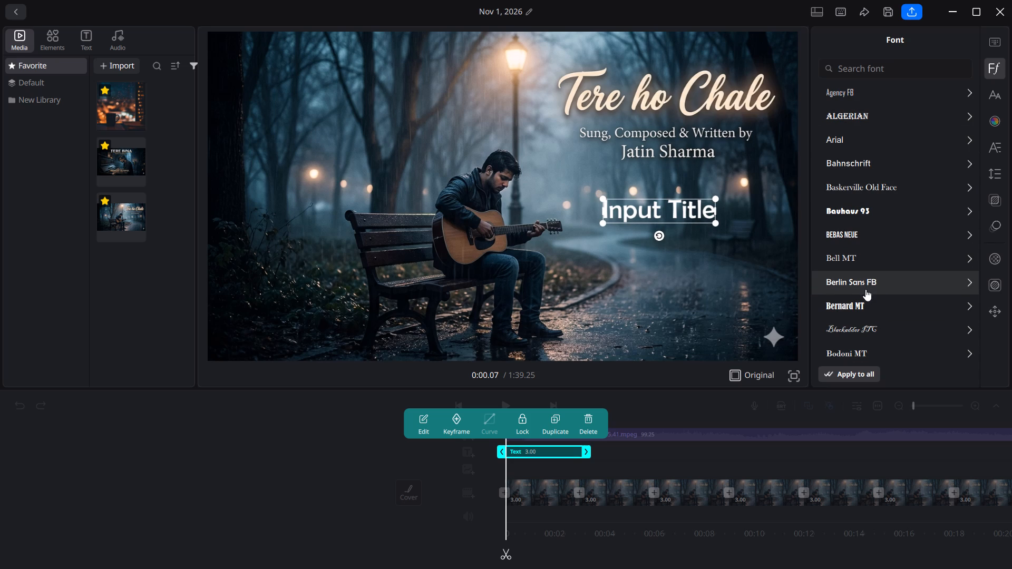
{"action": "scroll", "coordinate": [873, 332], "scroll_direction": "down", "scroll_amount": 2}
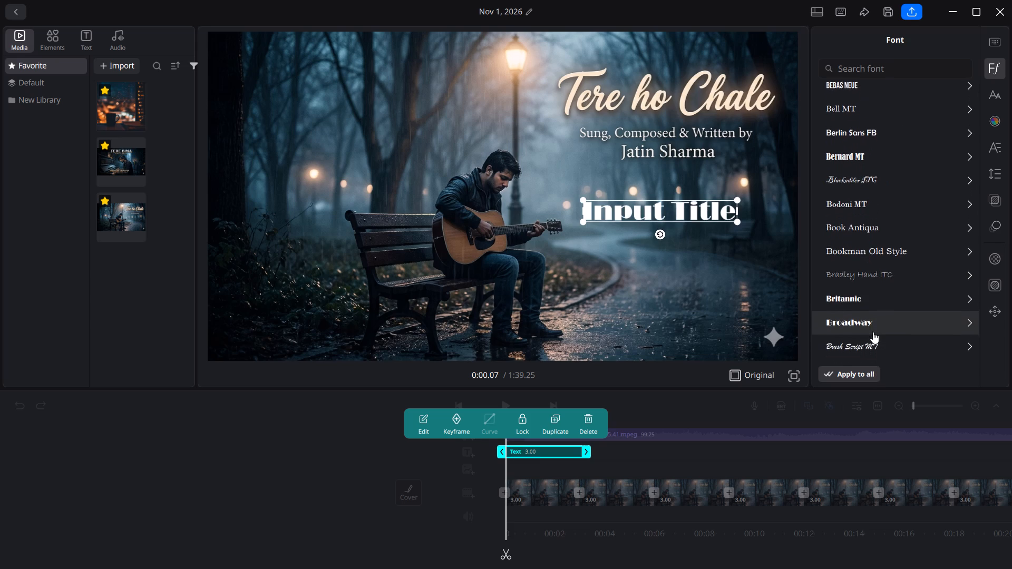
{"action": "scroll", "coordinate": [873, 332], "scroll_direction": "down", "scroll_amount": 3}
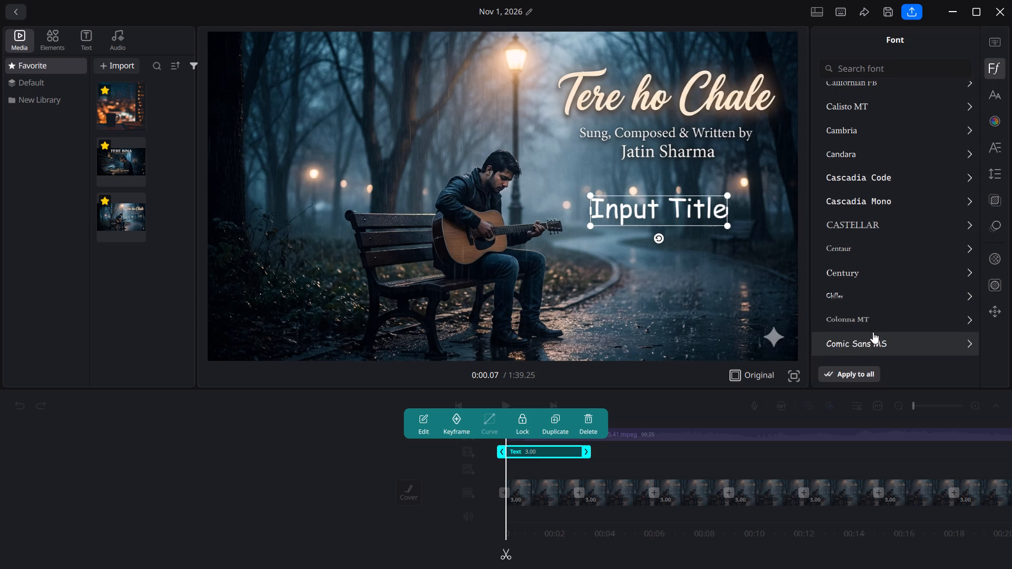
{"action": "scroll", "coordinate": [869, 315], "scroll_direction": "down", "scroll_amount": 5}
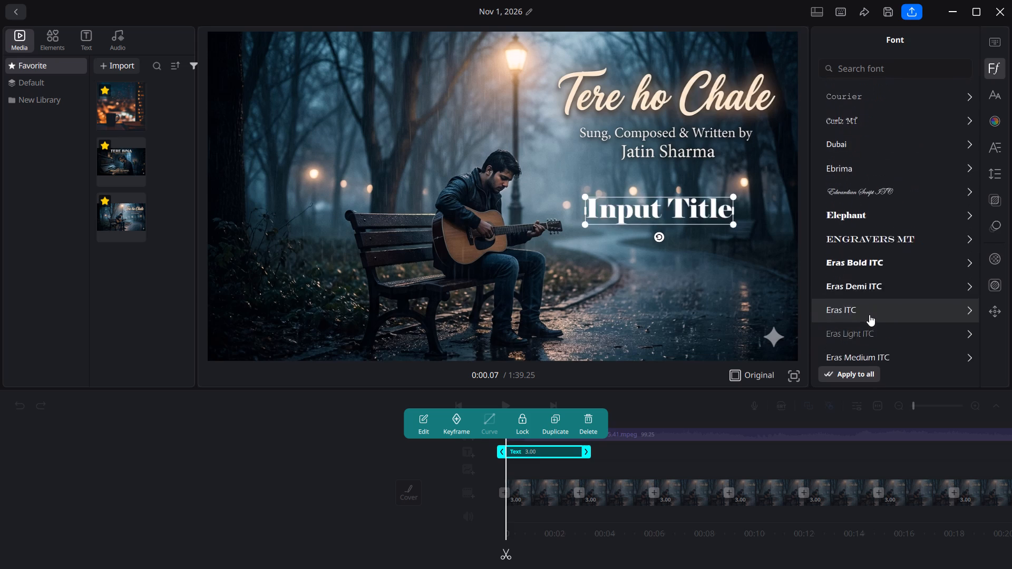
{"action": "scroll", "coordinate": [869, 315], "scroll_direction": "down", "scroll_amount": 3}
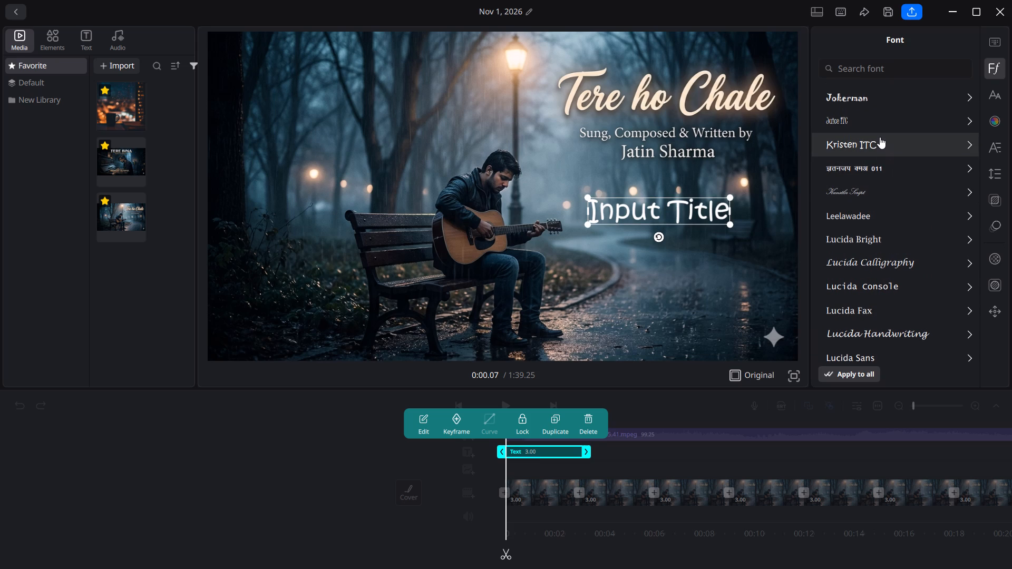
{"action": "scroll", "coordinate": [901, 323], "scroll_direction": "down", "scroll_amount": 2}
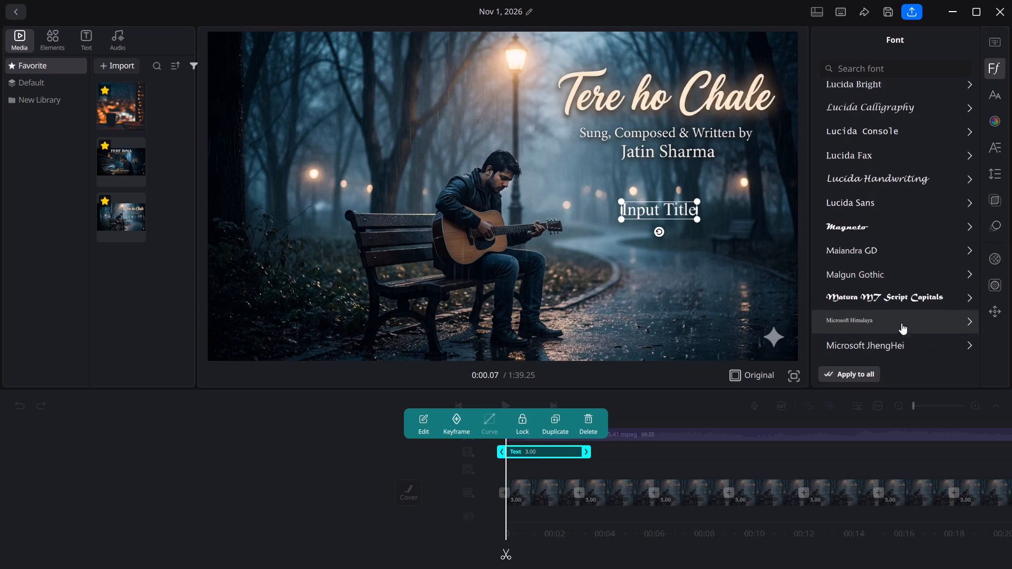
{"action": "scroll", "coordinate": [893, 281], "scroll_direction": "down", "scroll_amount": 2}
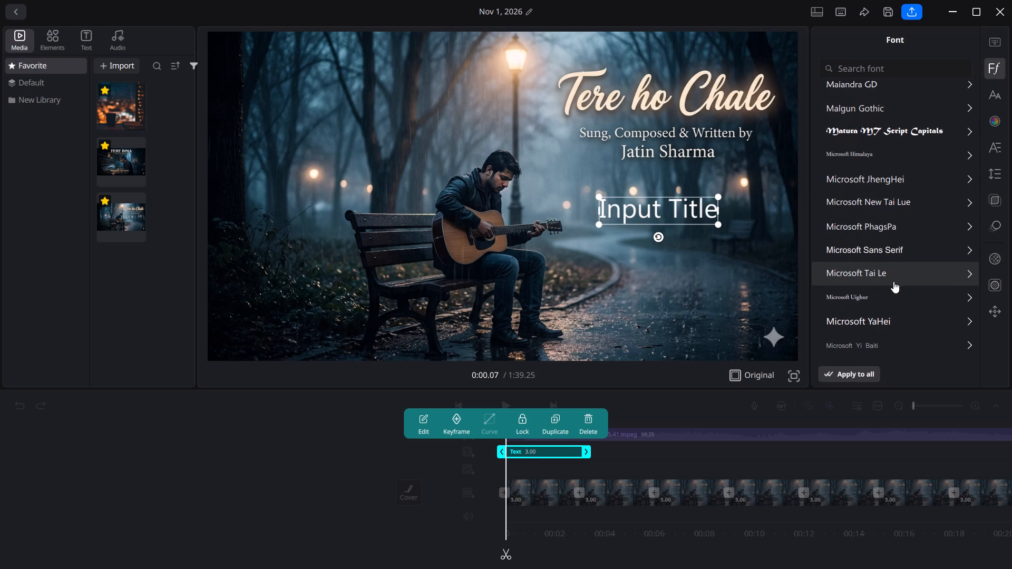
{"action": "scroll", "coordinate": [878, 159], "scroll_direction": "down", "scroll_amount": 4}
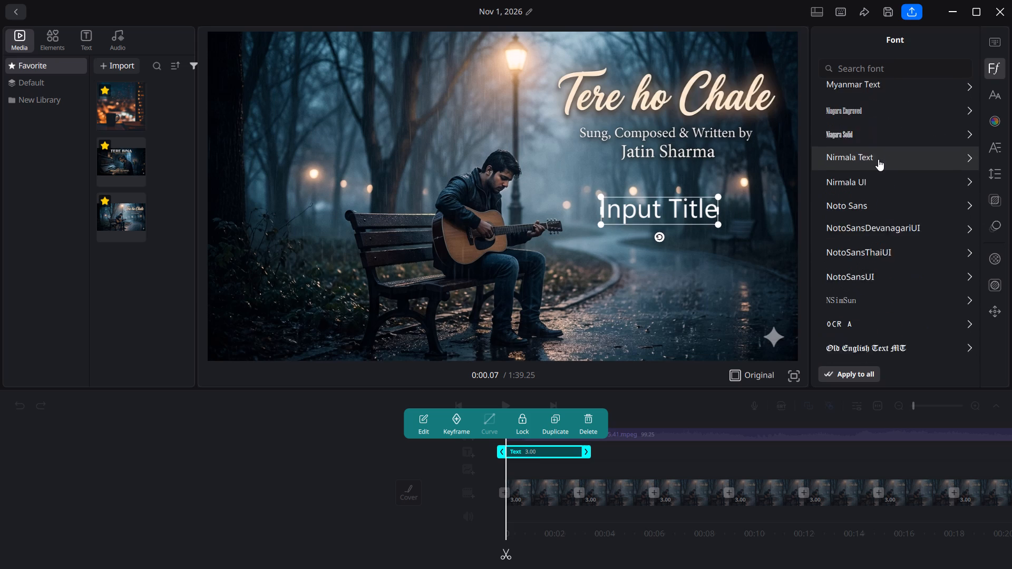
{"action": "scroll", "coordinate": [878, 159], "scroll_direction": "down", "scroll_amount": 4}
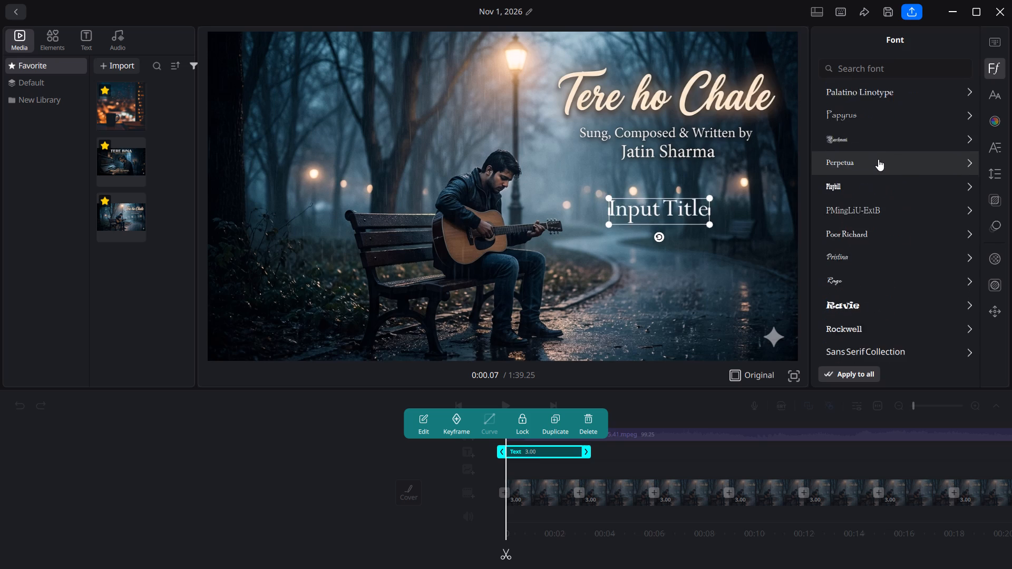
{"action": "scroll", "coordinate": [878, 159], "scroll_direction": "down", "scroll_amount": 2}
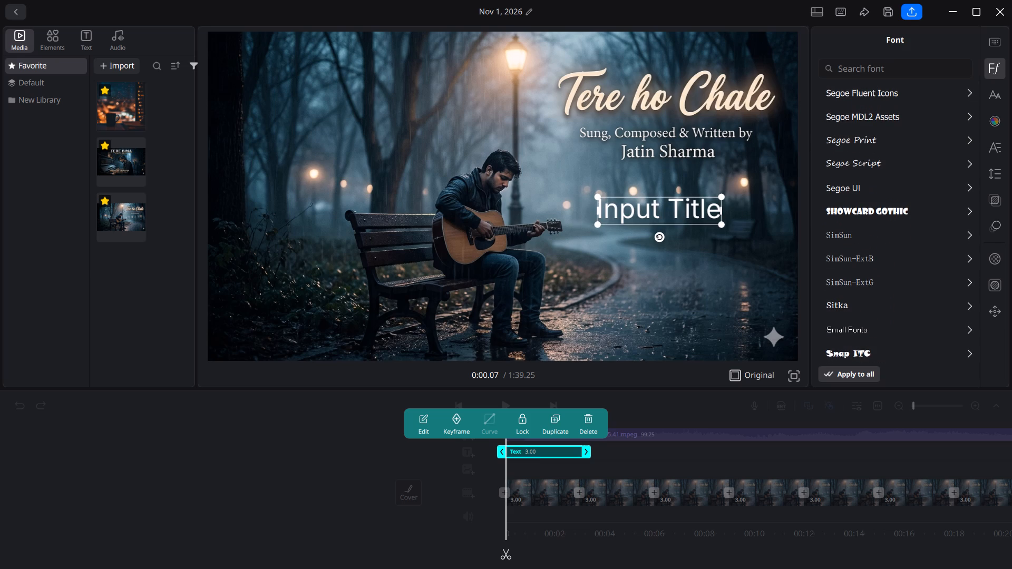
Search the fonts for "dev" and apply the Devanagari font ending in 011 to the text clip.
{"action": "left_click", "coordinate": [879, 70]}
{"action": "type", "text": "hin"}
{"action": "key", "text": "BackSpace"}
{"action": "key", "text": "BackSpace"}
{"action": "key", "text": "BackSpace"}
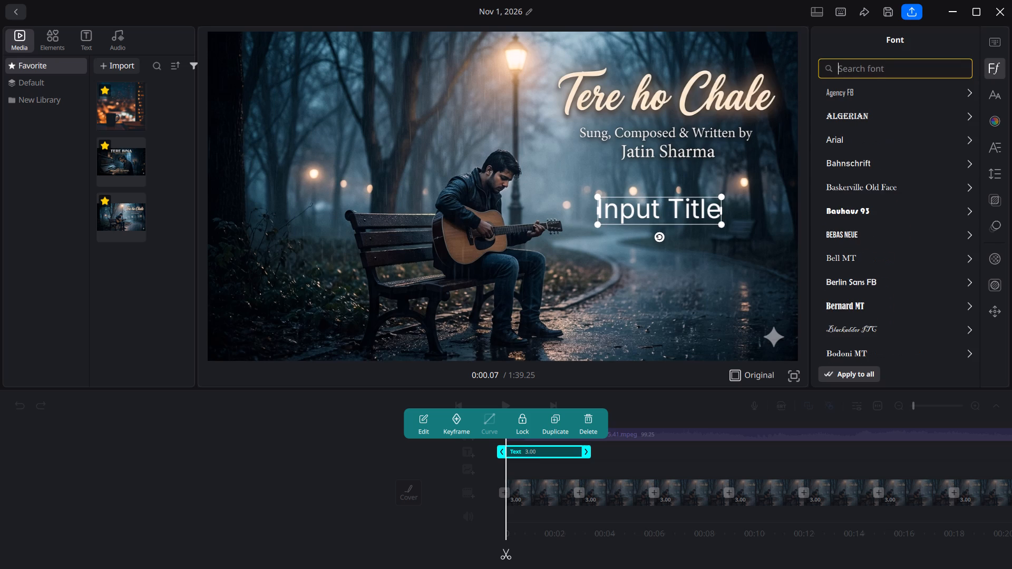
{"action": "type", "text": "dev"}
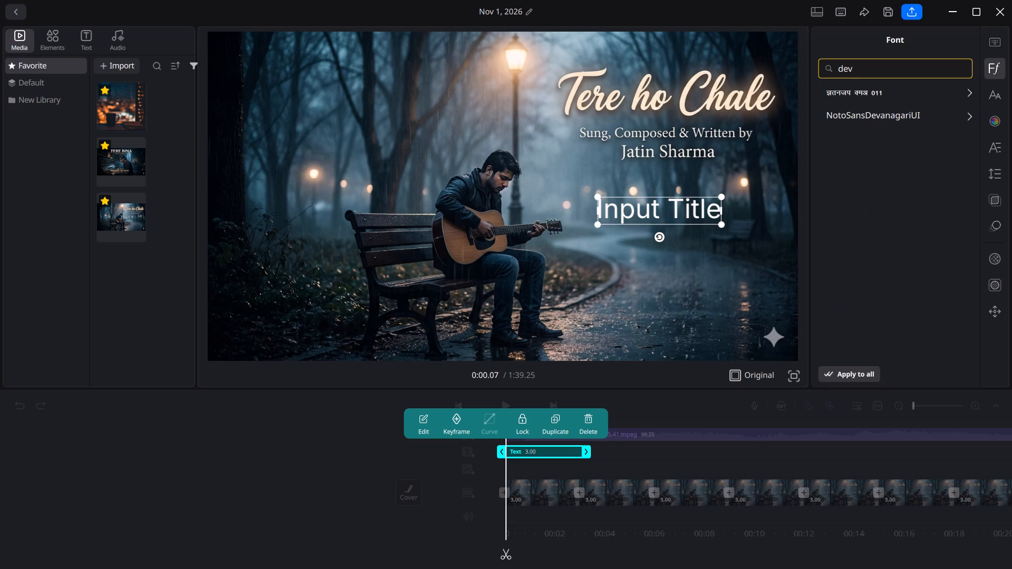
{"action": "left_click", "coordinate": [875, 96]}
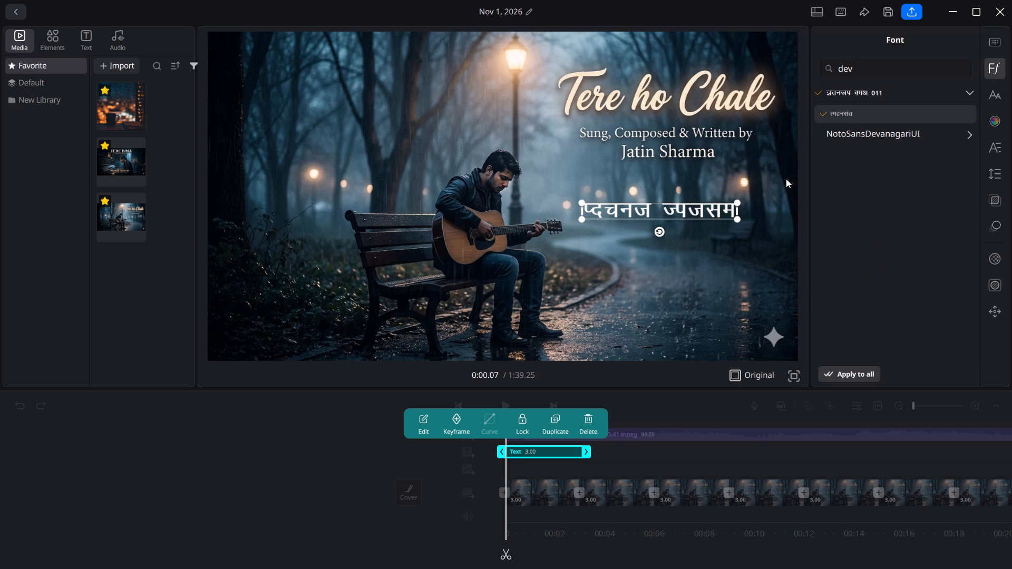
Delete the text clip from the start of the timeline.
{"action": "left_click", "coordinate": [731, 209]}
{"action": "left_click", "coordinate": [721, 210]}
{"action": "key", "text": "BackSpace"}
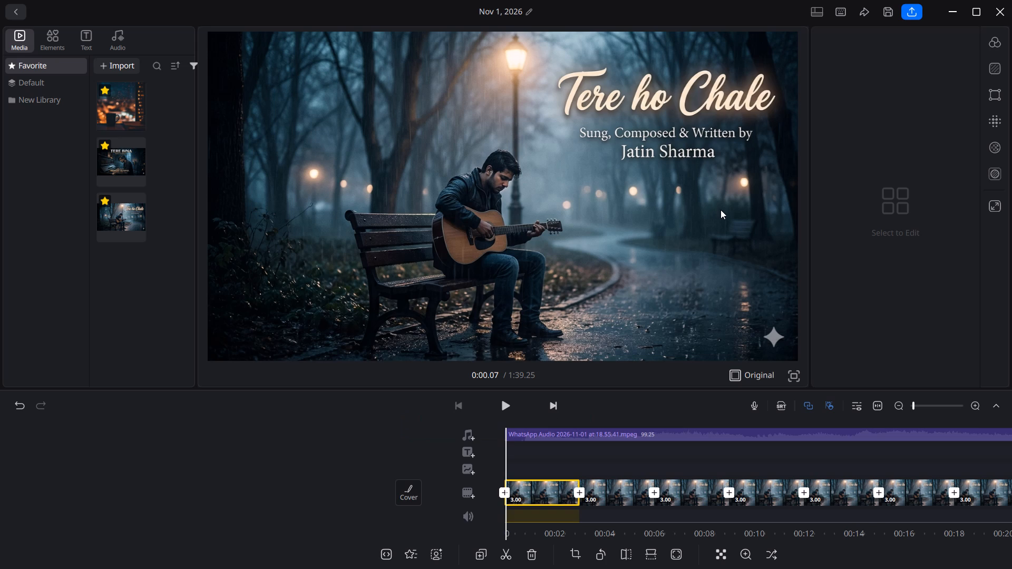
Add a new text clip at the start of the timeline and place it below the credits on the image.
{"action": "left_click", "coordinate": [469, 454]}
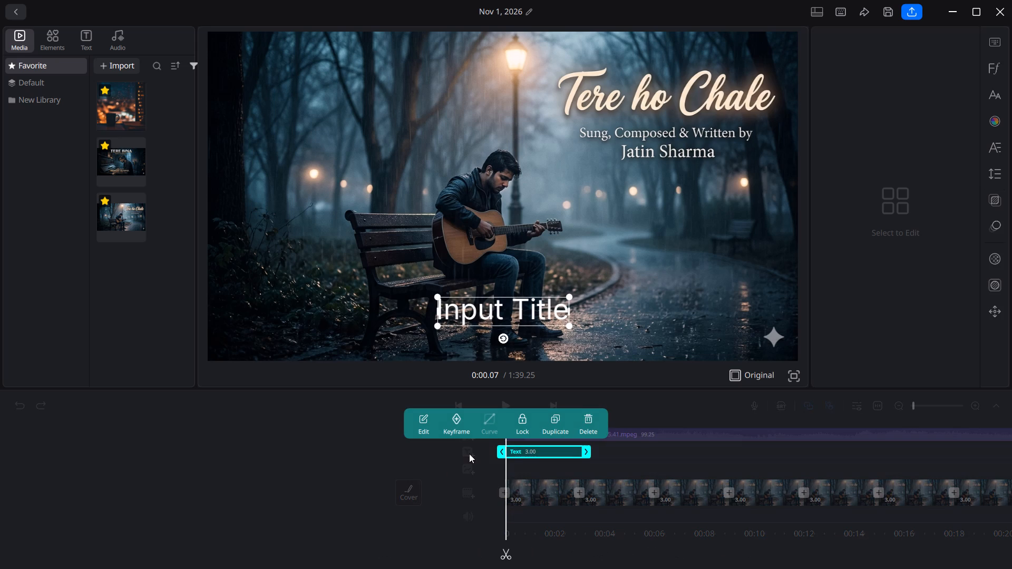
{"action": "left_click_drag", "start_coordinate": [515, 312], "coordinate": [668, 220]}
{"action": "left_click_drag", "start_coordinate": [668, 220], "coordinate": [695, 218]}
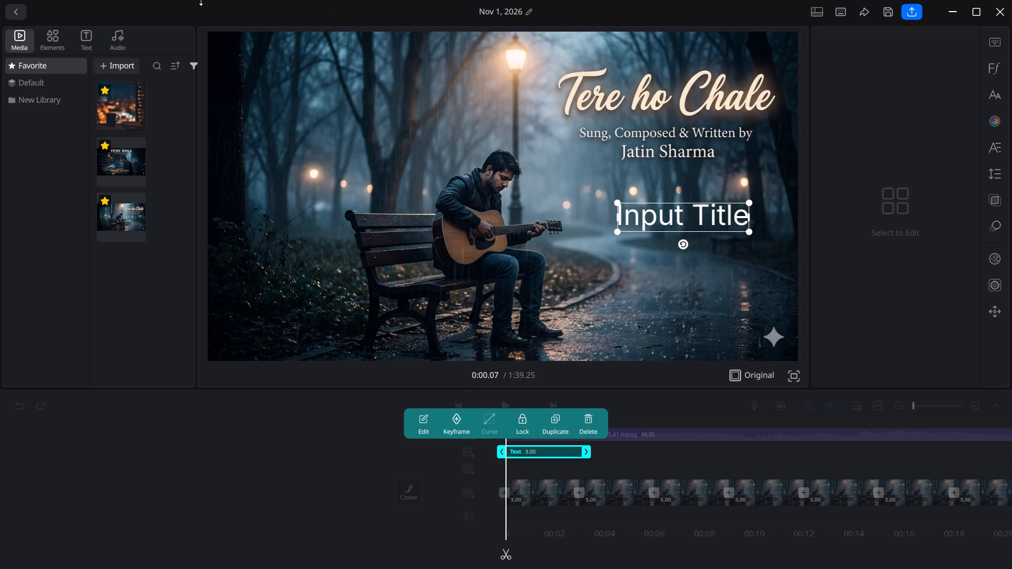
Look through the default text templates.
{"action": "left_click", "coordinate": [87, 44]}
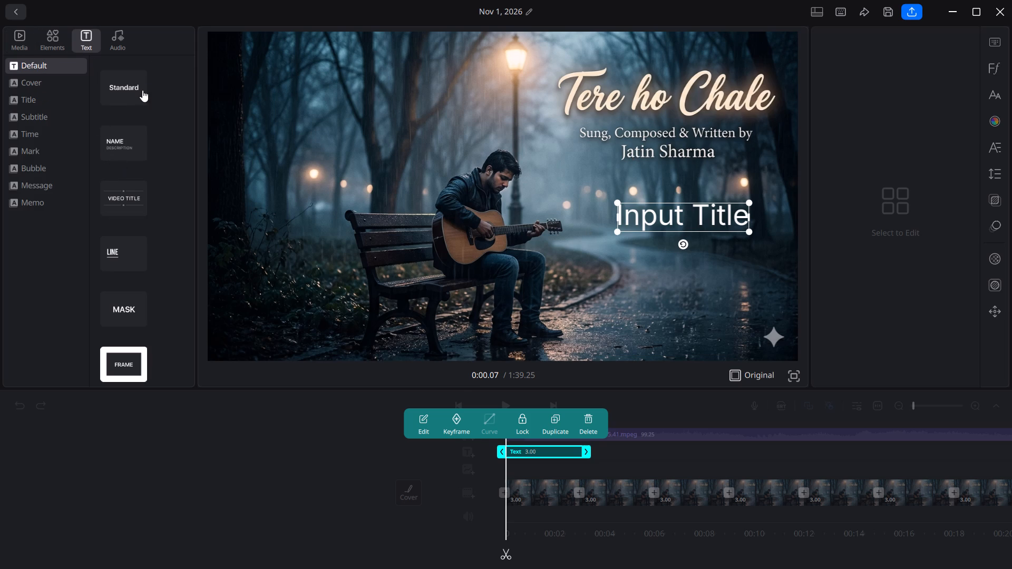
{"action": "scroll", "coordinate": [124, 320], "scroll_direction": "down", "scroll_amount": 2}
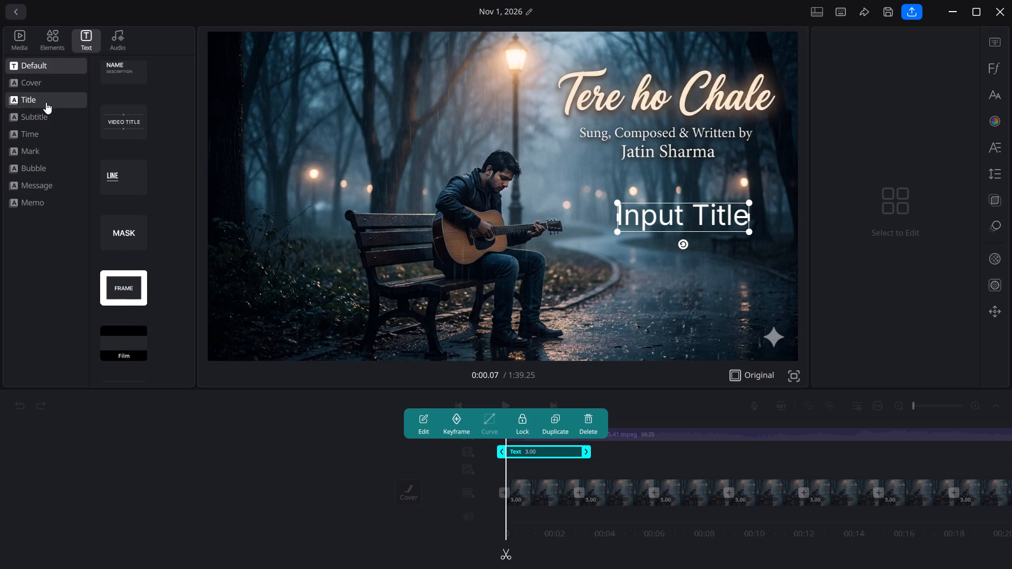
{"action": "scroll", "coordinate": [104, 236], "scroll_direction": "down", "scroll_amount": 3}
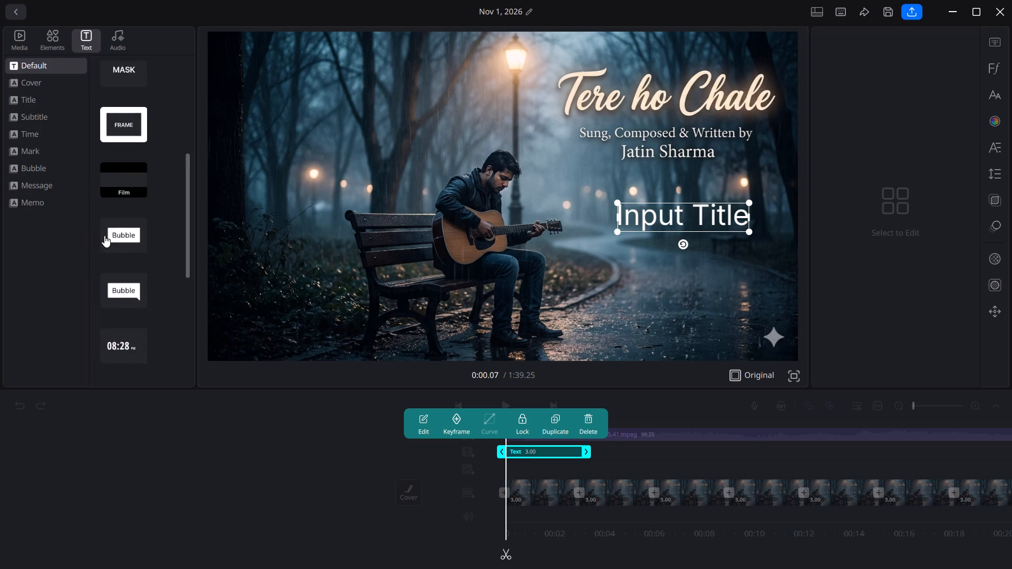
{"action": "scroll", "coordinate": [113, 284], "scroll_direction": "down", "scroll_amount": 4}
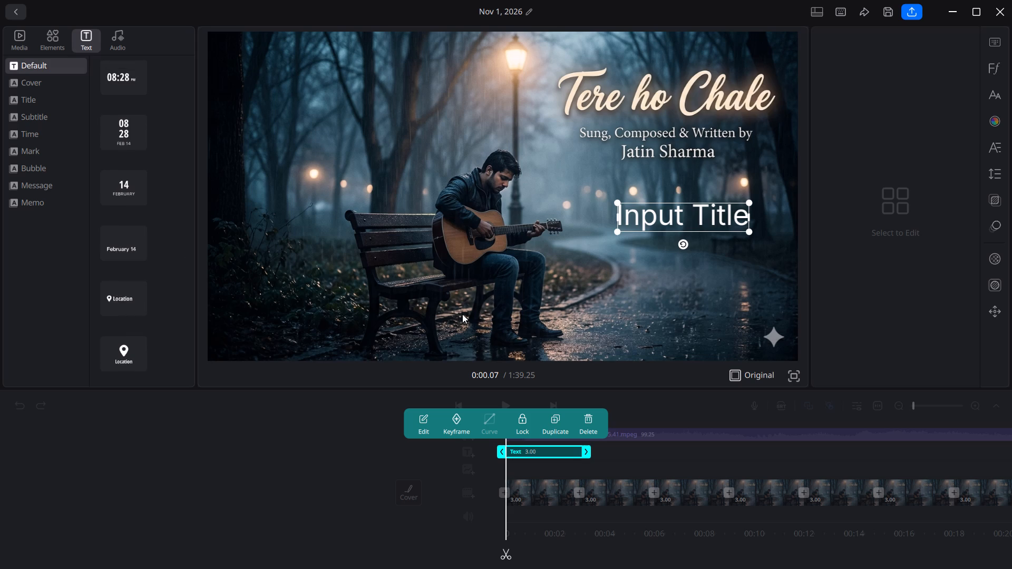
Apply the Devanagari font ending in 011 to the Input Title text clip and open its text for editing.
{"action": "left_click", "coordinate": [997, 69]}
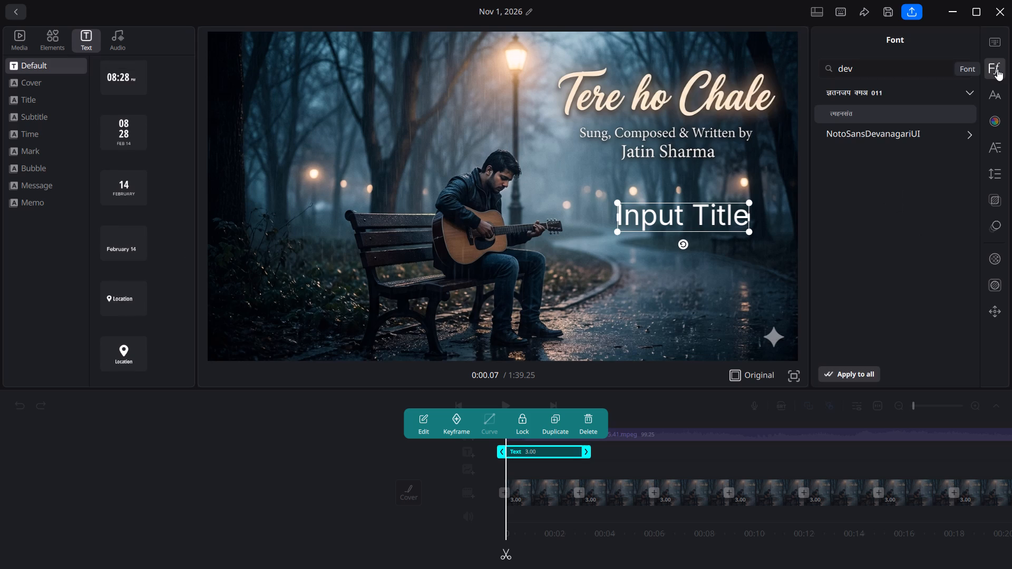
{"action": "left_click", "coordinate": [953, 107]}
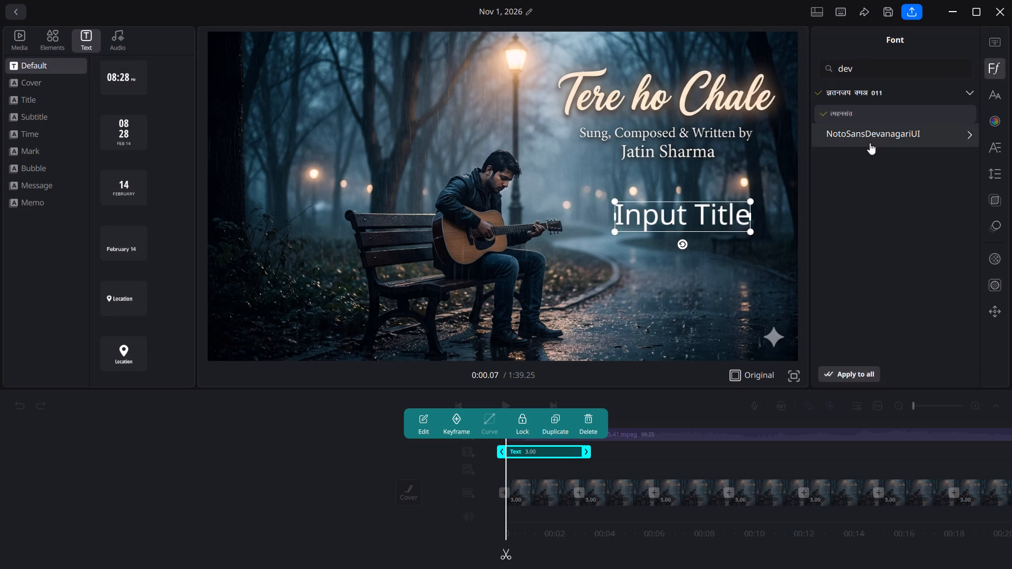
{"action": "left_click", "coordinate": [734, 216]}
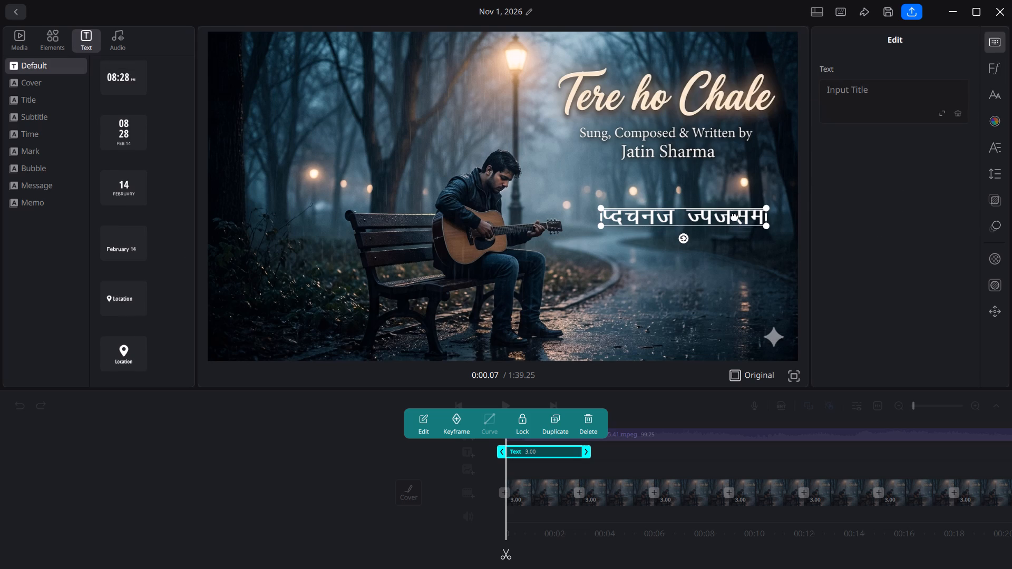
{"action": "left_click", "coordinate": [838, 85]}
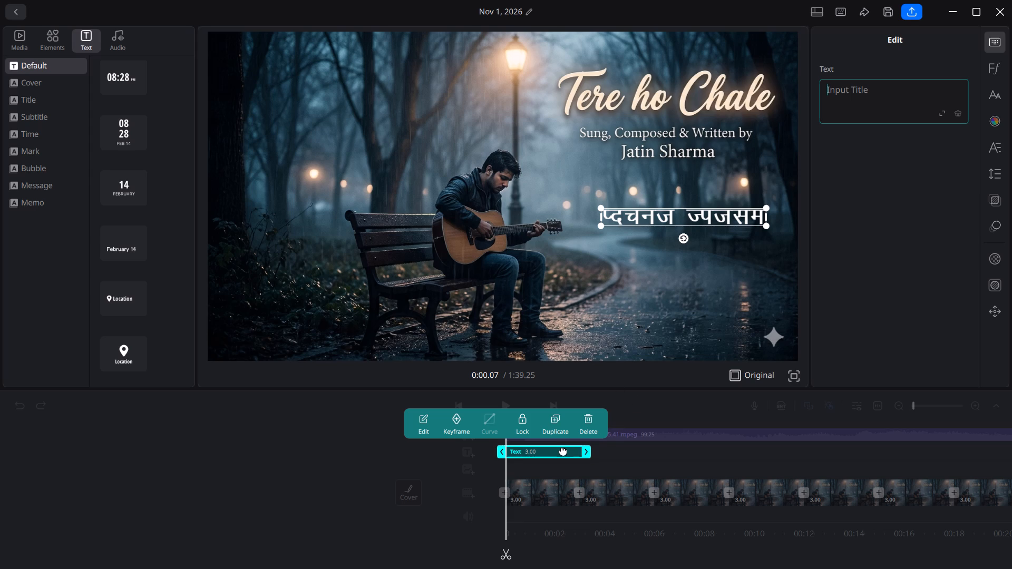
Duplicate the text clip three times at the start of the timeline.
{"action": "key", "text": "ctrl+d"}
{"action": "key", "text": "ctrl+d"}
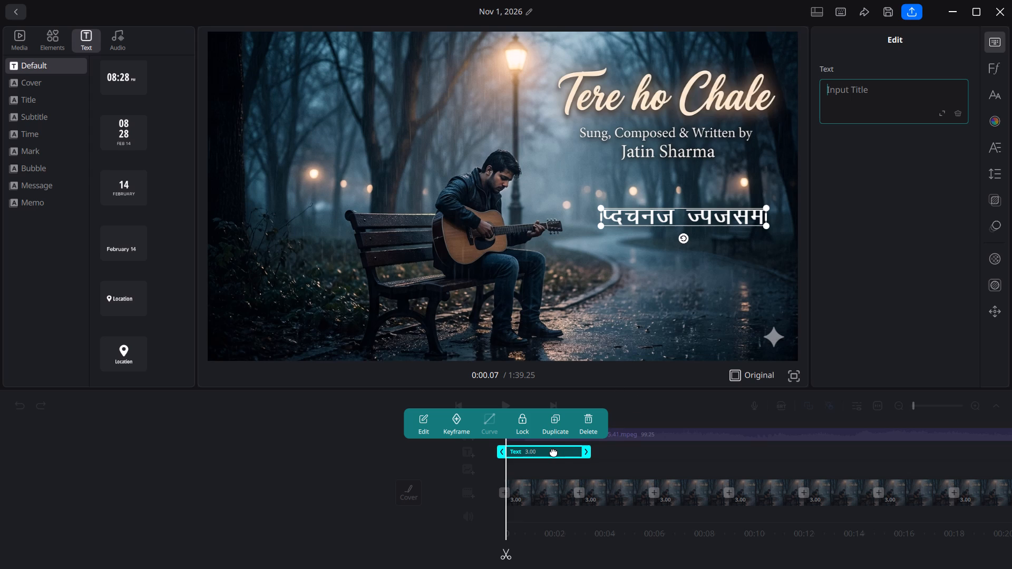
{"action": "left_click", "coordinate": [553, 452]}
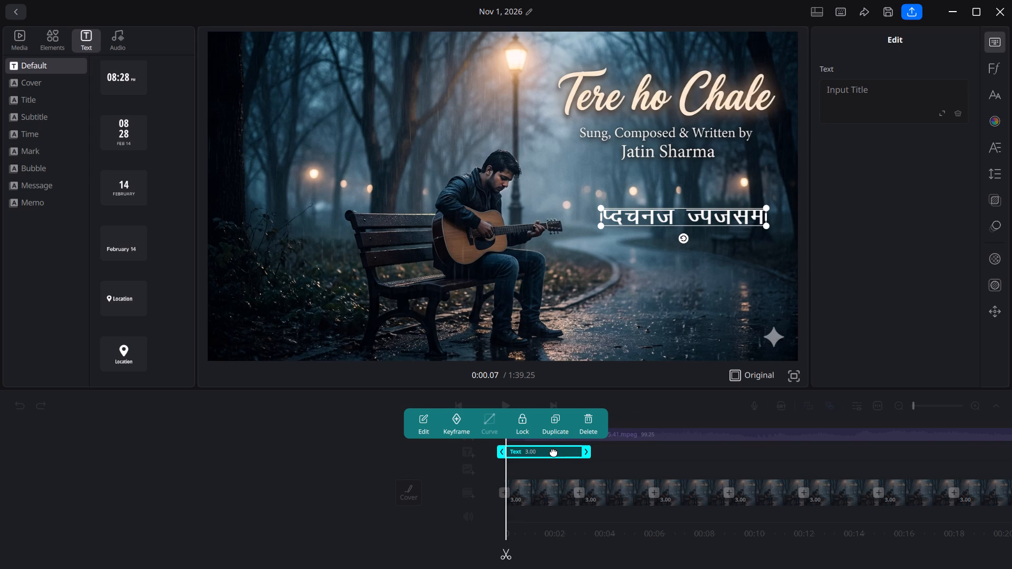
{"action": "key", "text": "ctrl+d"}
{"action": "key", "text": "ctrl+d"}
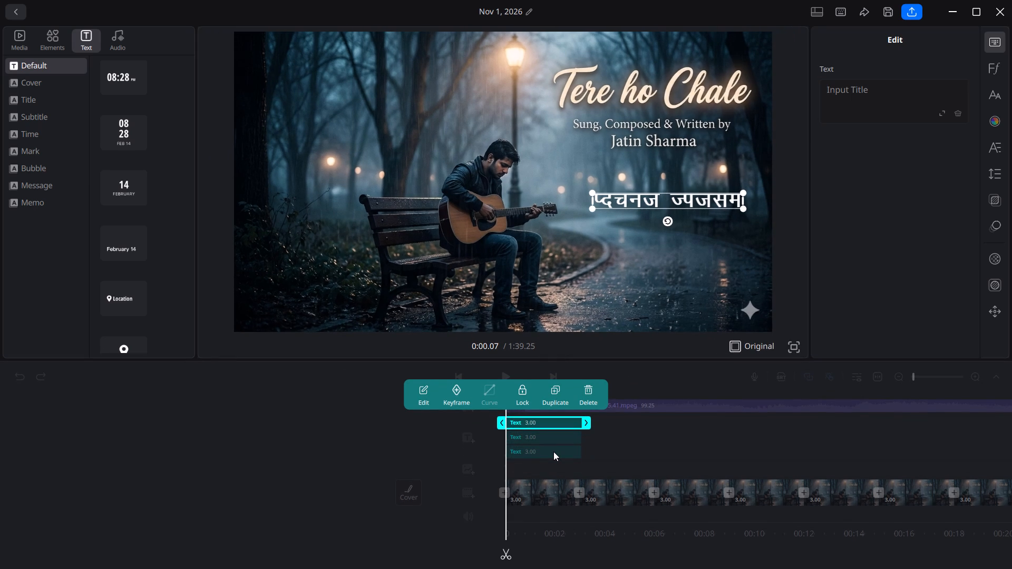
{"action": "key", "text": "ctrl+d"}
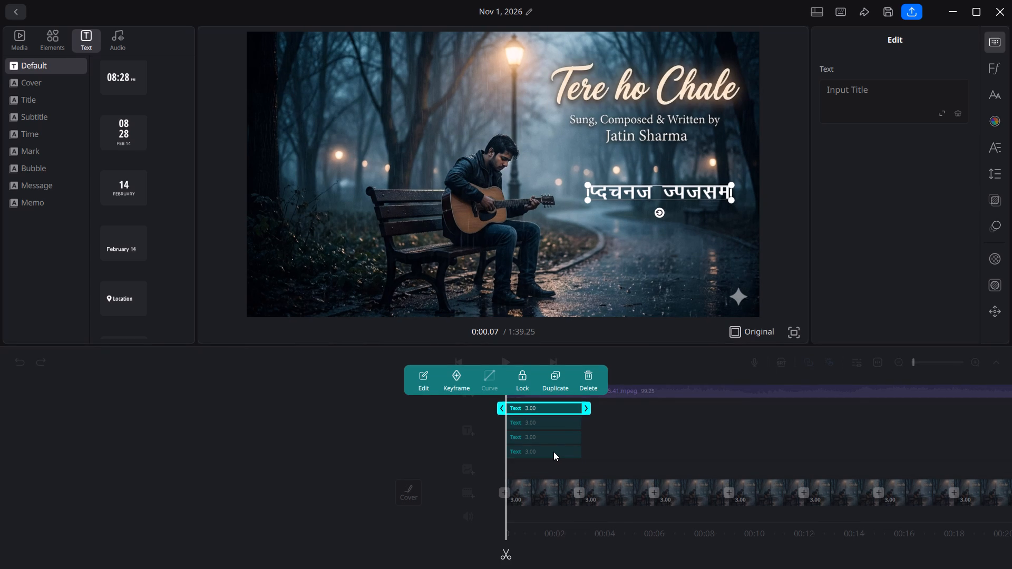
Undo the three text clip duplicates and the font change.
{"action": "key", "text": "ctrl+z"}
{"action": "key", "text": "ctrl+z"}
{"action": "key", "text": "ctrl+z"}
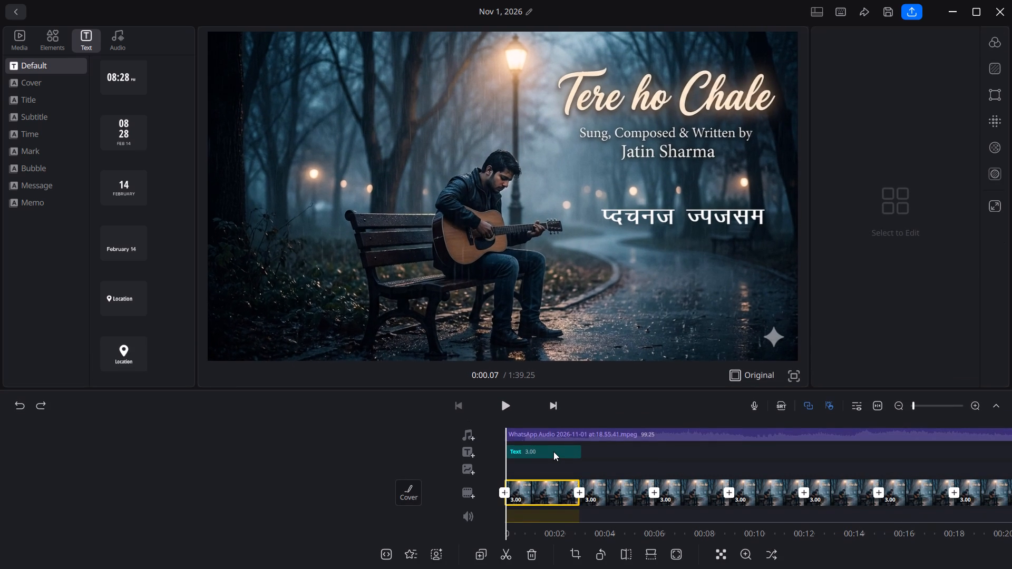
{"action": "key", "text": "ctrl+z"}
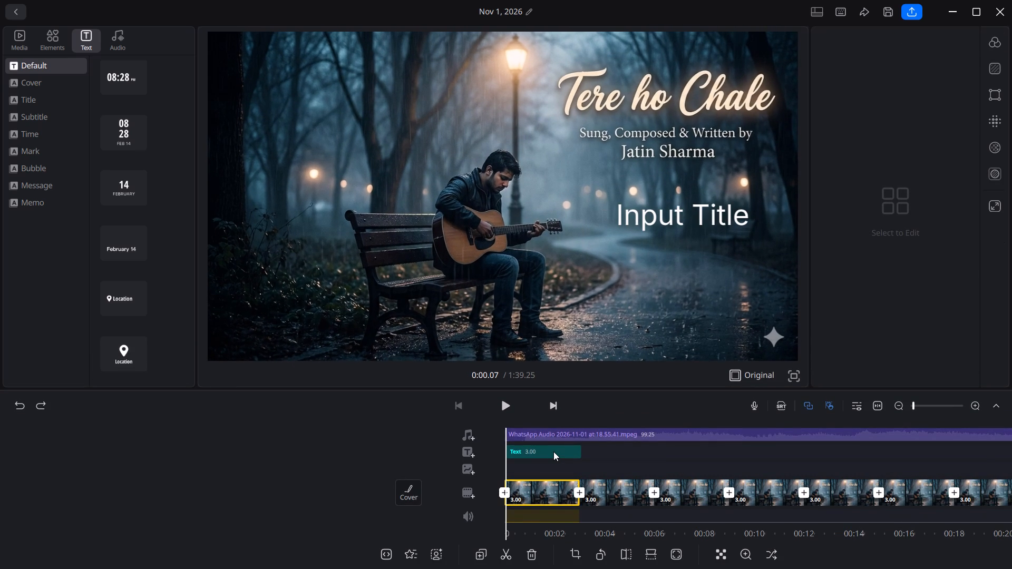
Delete the Input Title text clip from the start of the timeline.
{"action": "left_click", "coordinate": [553, 452]}
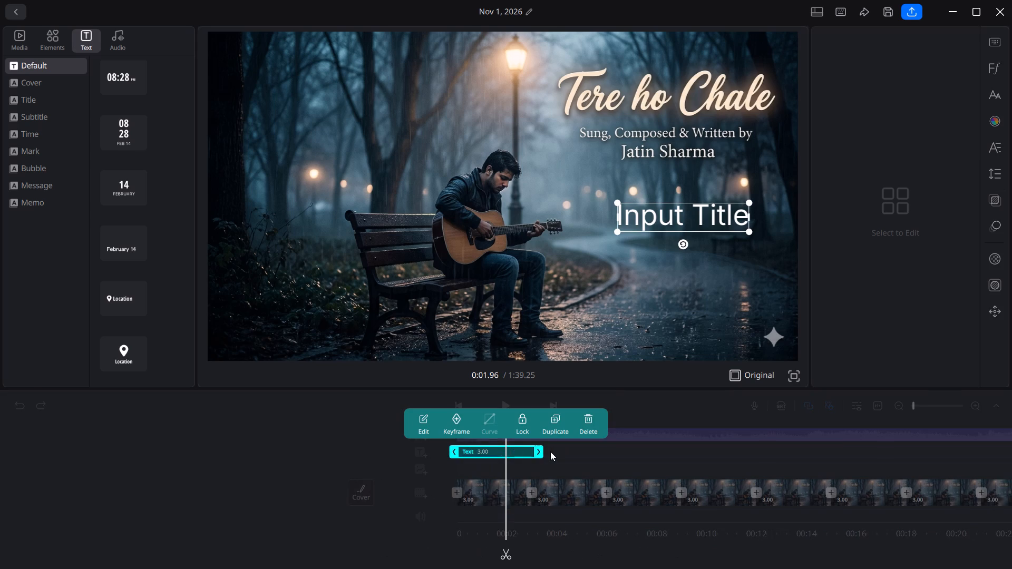
{"action": "left_click", "coordinate": [592, 420]}
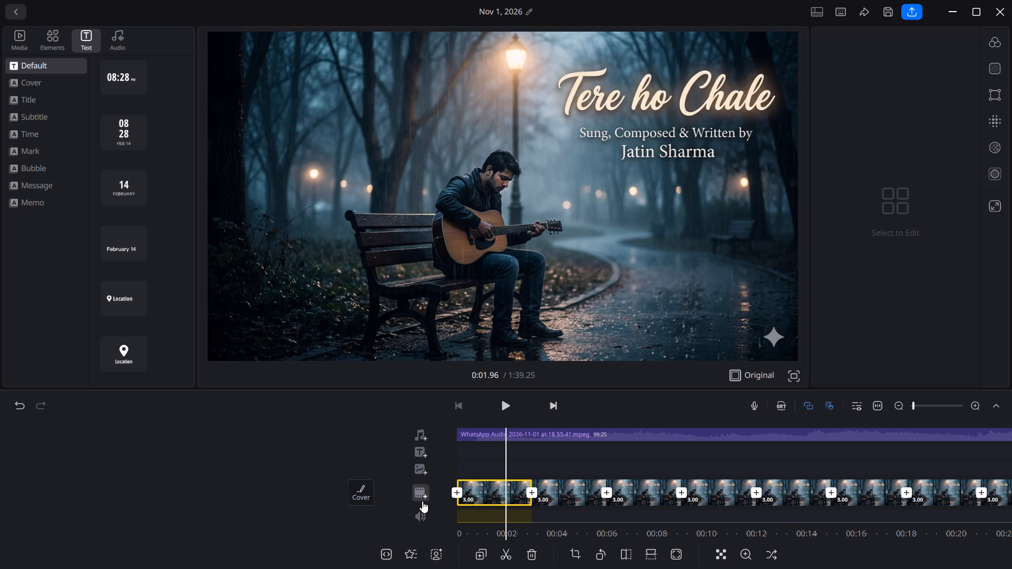
Play the video from about 2 seconds to preview it without the text clip.
{"action": "scroll", "coordinate": [459, 464], "scroll_direction": "down", "scroll_amount": 2}
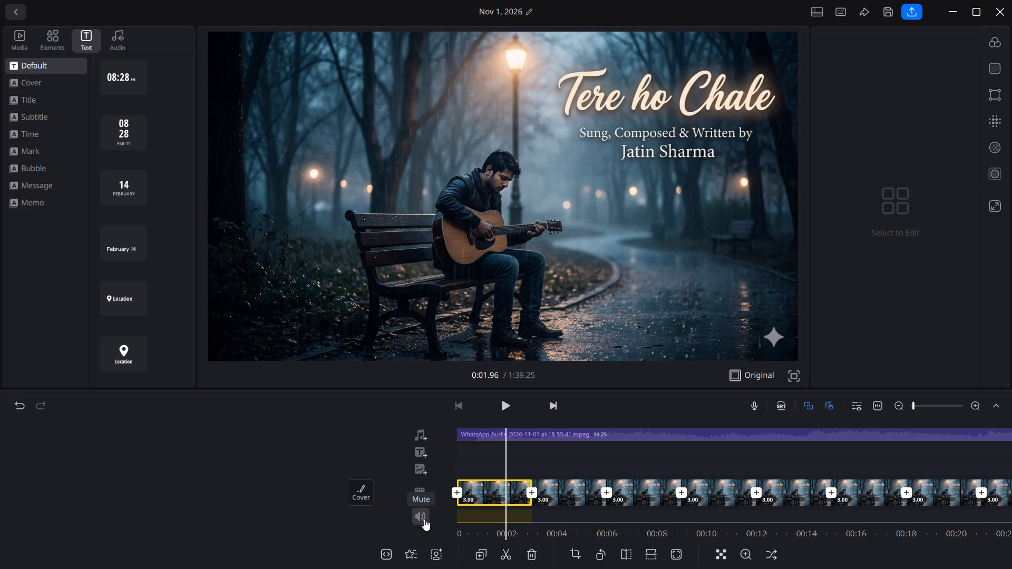
{"action": "left_click", "coordinate": [548, 518]}
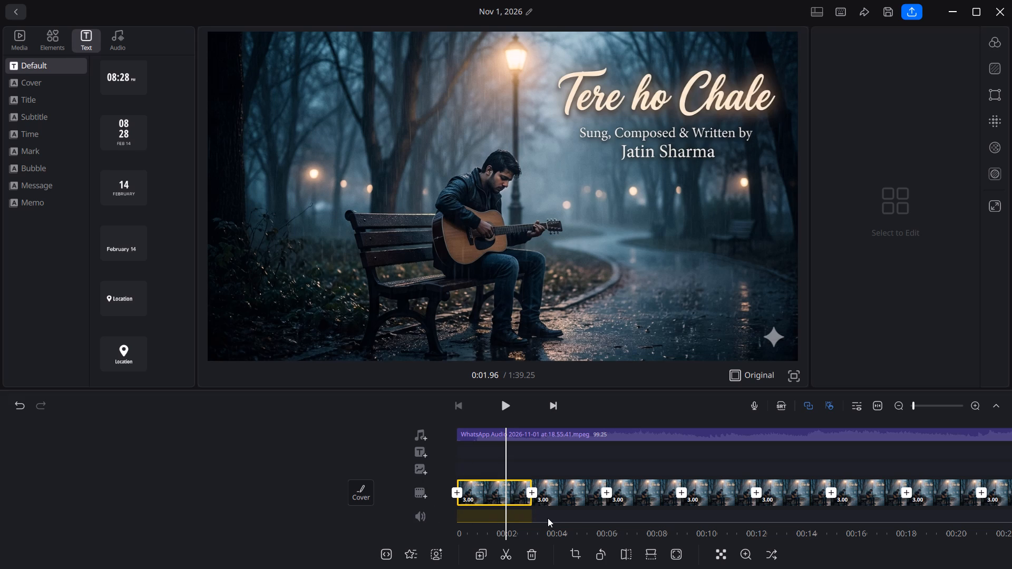
{"action": "left_click", "coordinate": [507, 404]}
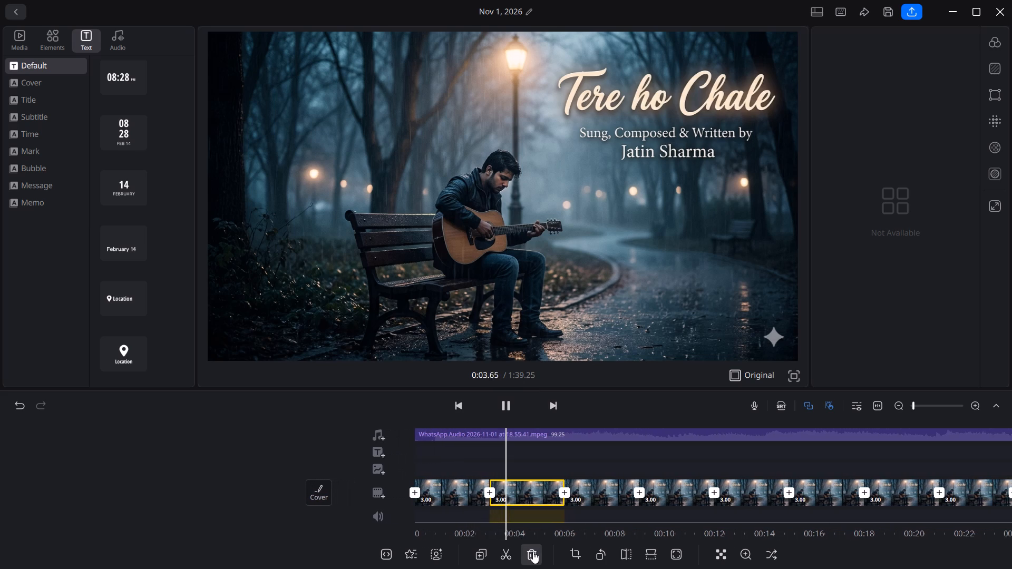
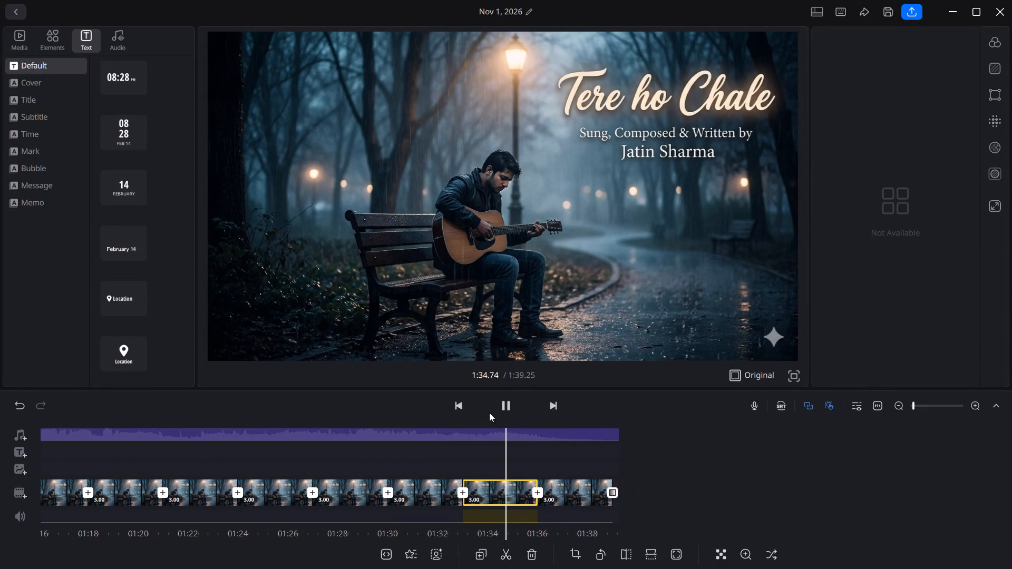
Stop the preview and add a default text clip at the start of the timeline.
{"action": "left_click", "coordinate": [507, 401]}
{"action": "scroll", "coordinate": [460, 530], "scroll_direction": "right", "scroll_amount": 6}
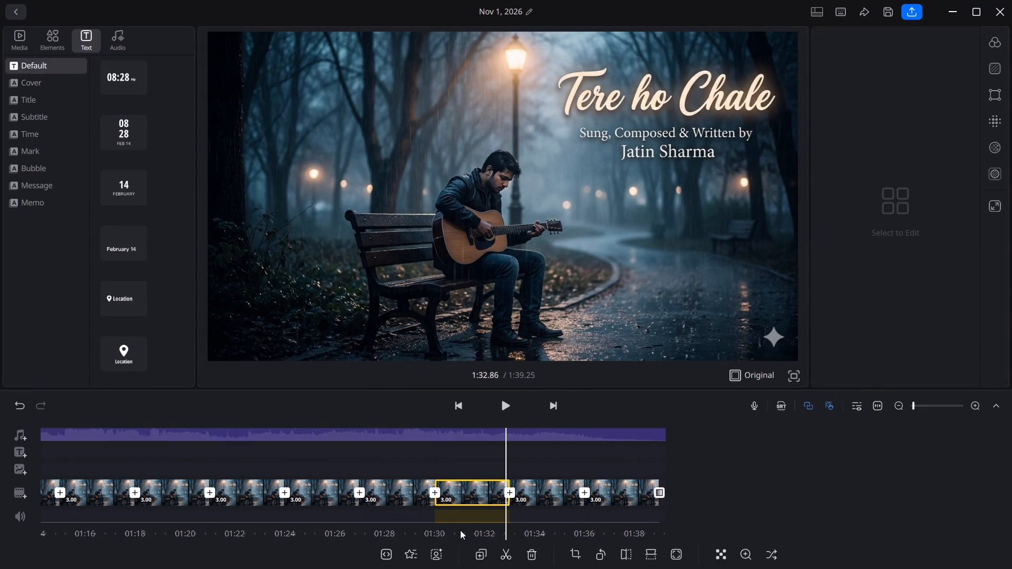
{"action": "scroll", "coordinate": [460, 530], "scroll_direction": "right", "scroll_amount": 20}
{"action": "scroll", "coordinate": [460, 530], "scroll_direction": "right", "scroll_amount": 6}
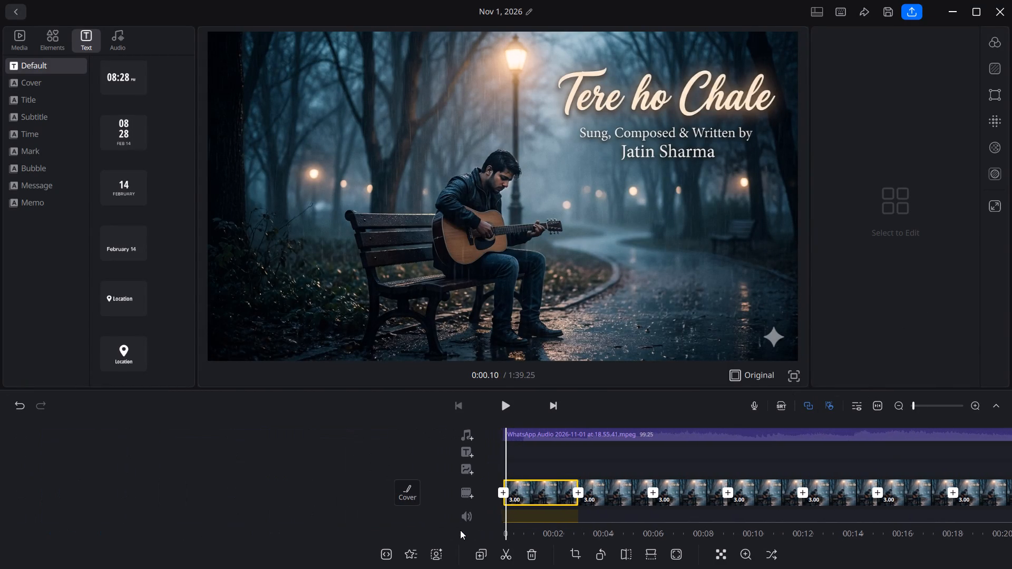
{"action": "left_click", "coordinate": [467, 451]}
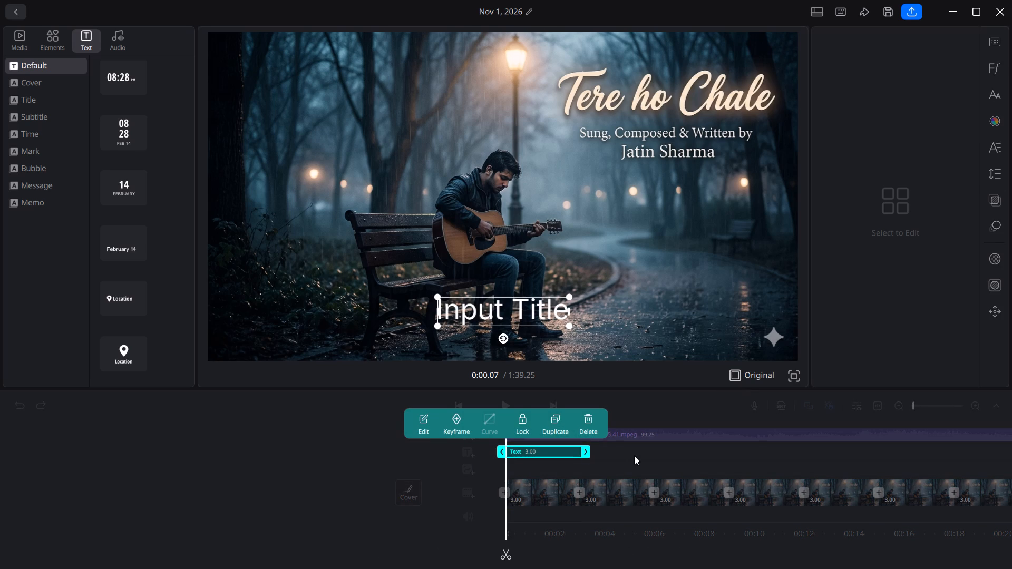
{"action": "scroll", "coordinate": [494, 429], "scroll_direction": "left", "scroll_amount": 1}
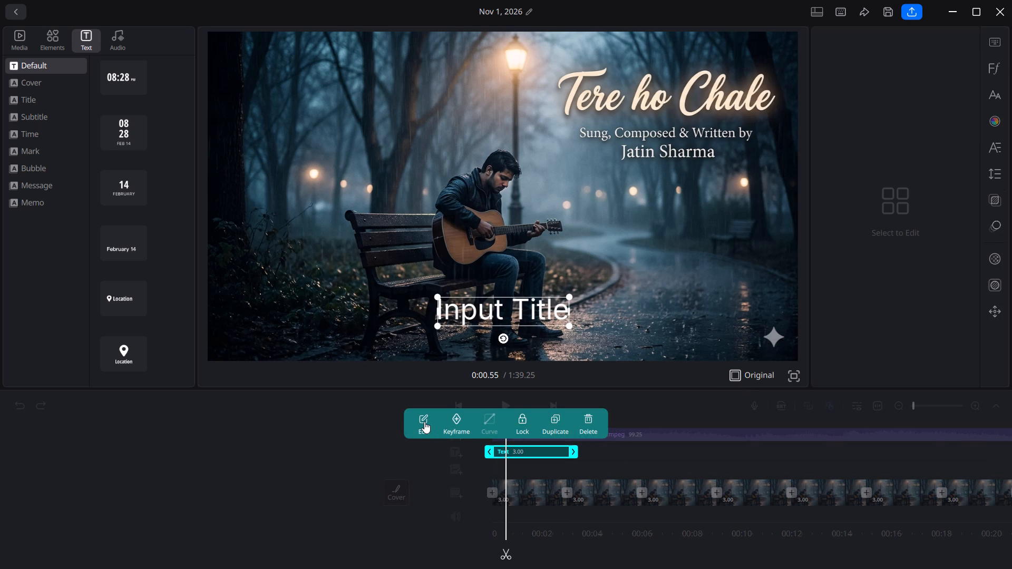
Examine the new text clip's text, font size and font options, including the Devanagari fonts.
{"action": "left_click", "coordinate": [424, 421]}
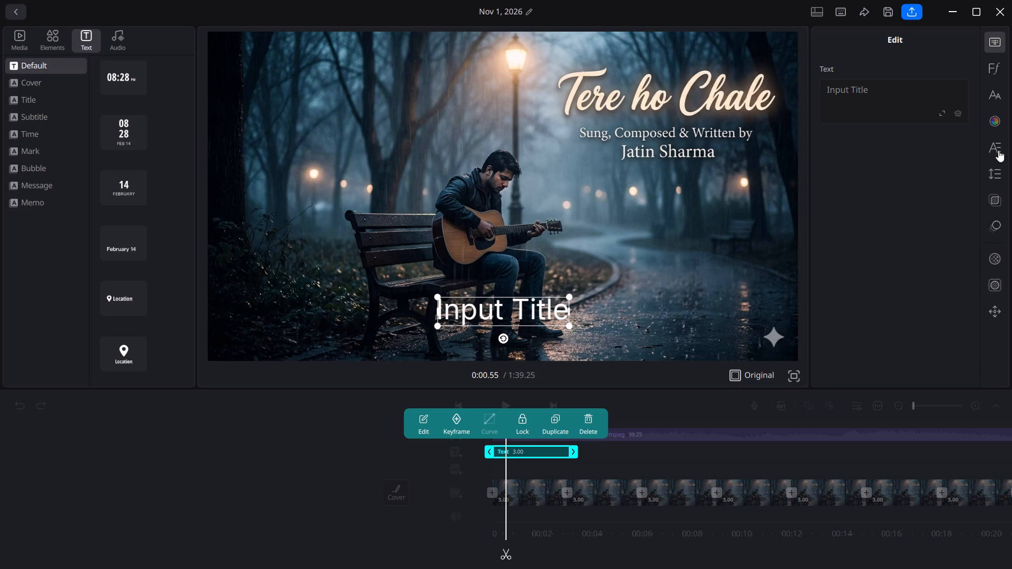
{"action": "left_click", "coordinate": [999, 85]}
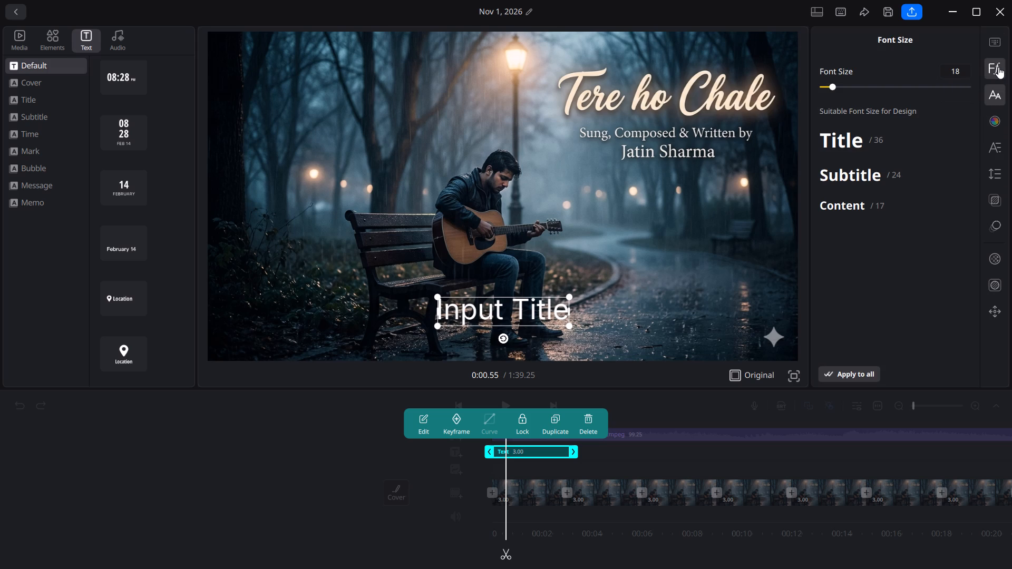
{"action": "left_click", "coordinate": [998, 67]}
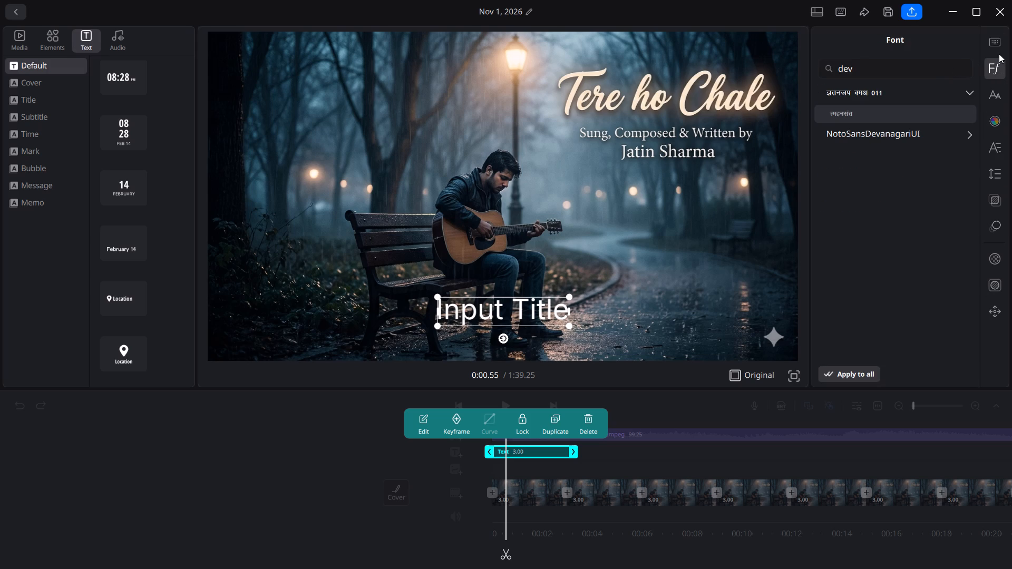
{"action": "left_click", "coordinate": [999, 54]}
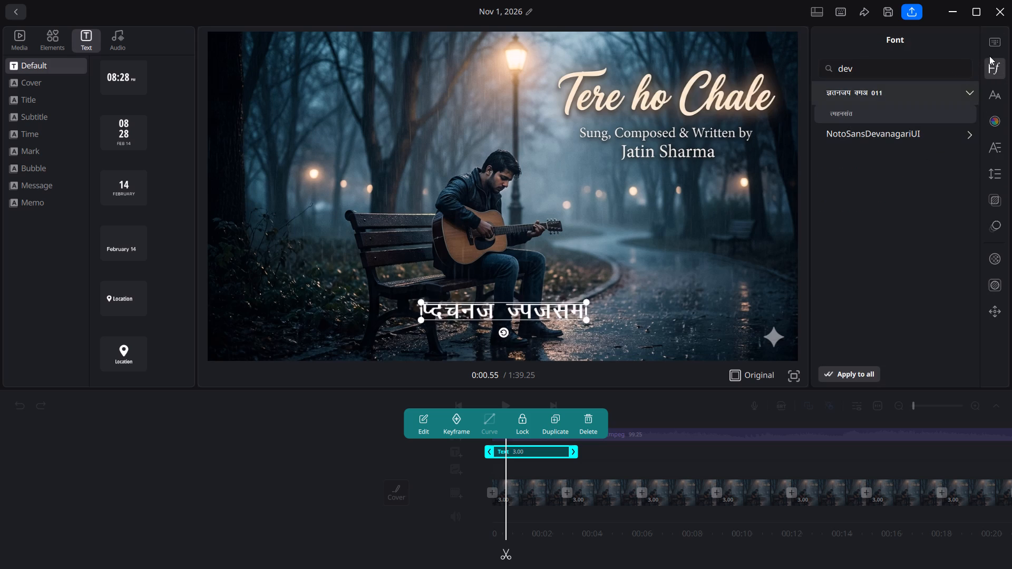
{"action": "left_click", "coordinate": [994, 44]}
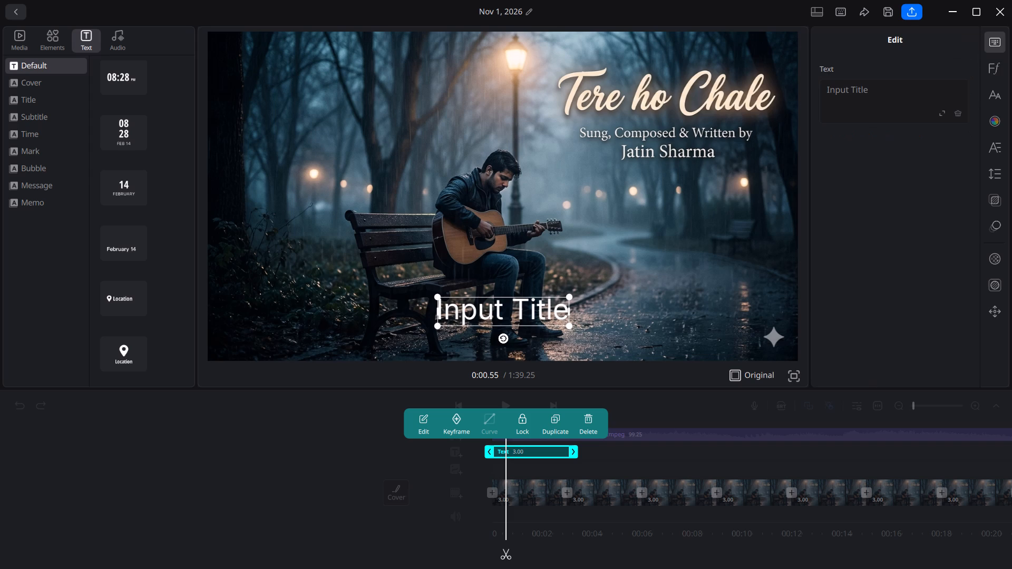
{"action": "left_click", "coordinate": [960, 112]}
{"action": "left_click", "coordinate": [960, 112]}
{"action": "left_click", "coordinate": [680, 441]}
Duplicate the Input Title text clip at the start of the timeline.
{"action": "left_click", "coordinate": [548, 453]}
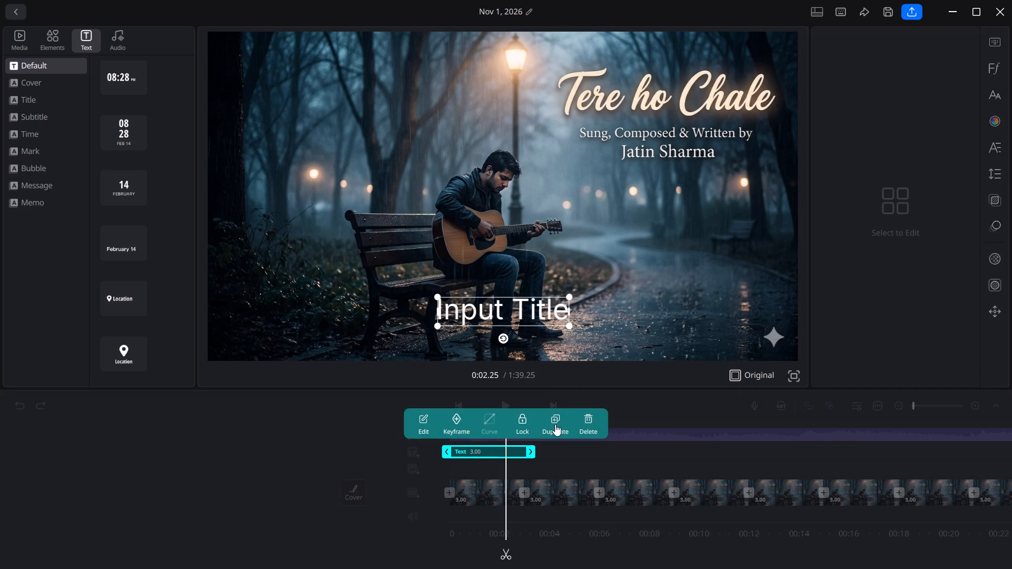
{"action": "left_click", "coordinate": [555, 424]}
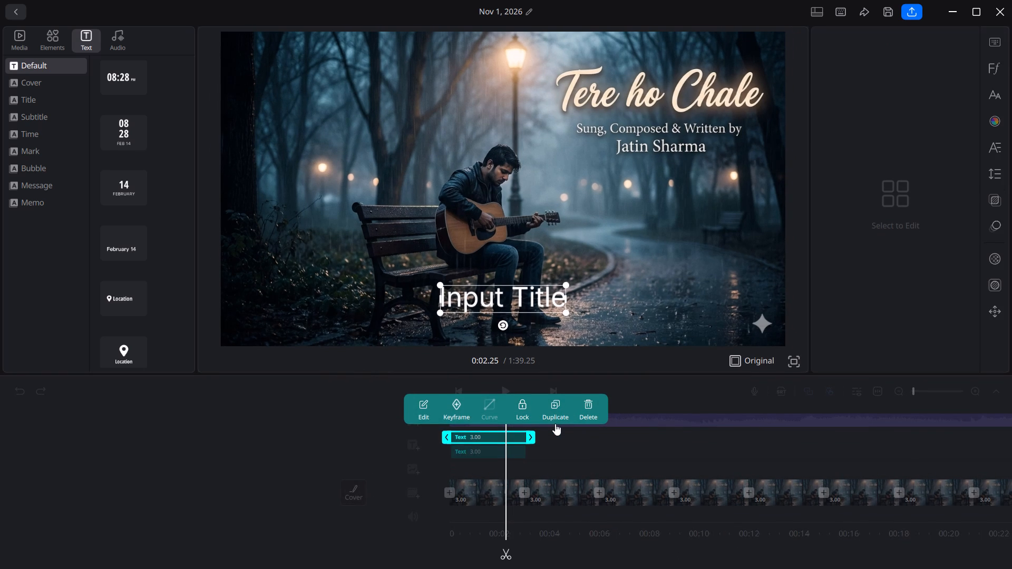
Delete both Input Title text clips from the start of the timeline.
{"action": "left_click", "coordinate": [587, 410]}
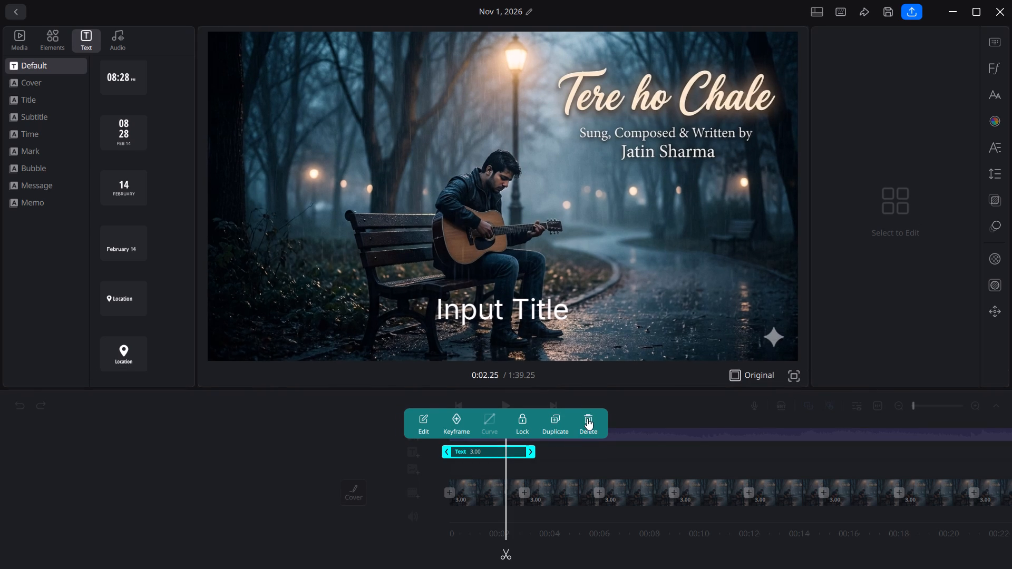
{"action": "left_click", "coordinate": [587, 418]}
Browse the Subtitle, Time and Mark text templates, the graphic elements and the favorite media.
{"action": "scroll", "coordinate": [501, 476], "scroll_direction": "right", "scroll_amount": 5}
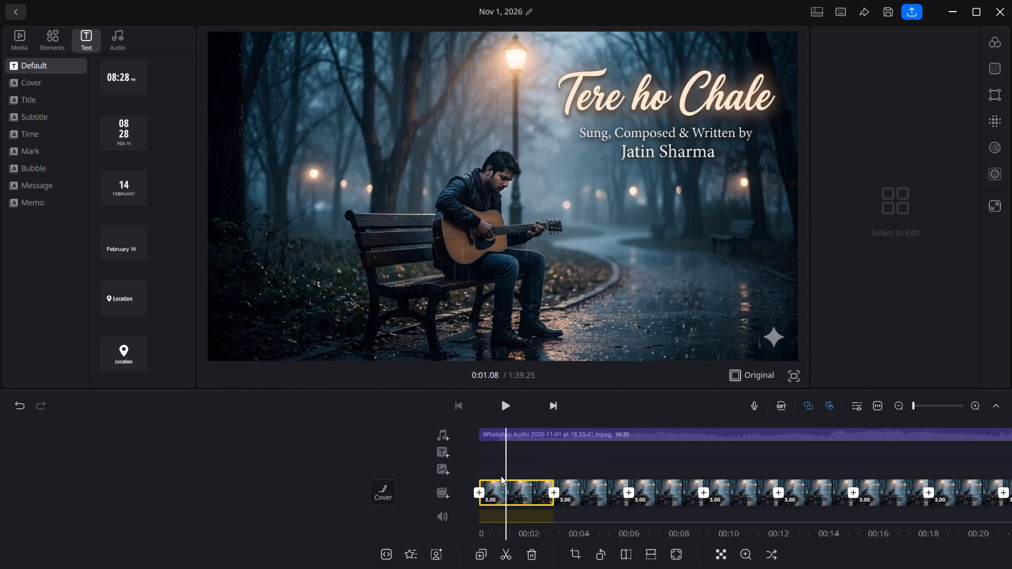
{"action": "scroll", "coordinate": [501, 476], "scroll_direction": "right", "scroll_amount": 2}
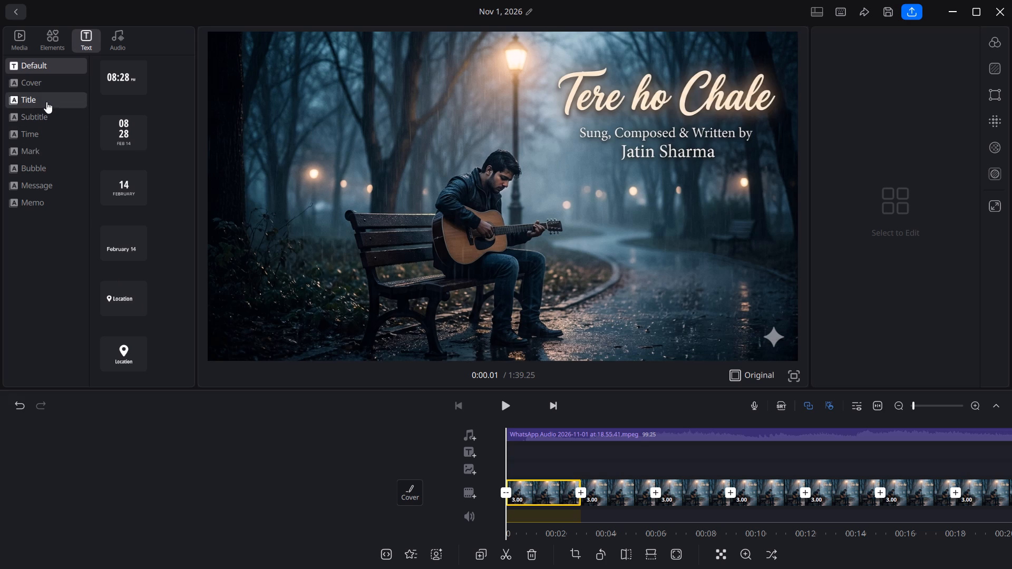
{"action": "left_click", "coordinate": [46, 122]}
{"action": "left_click", "coordinate": [42, 141]}
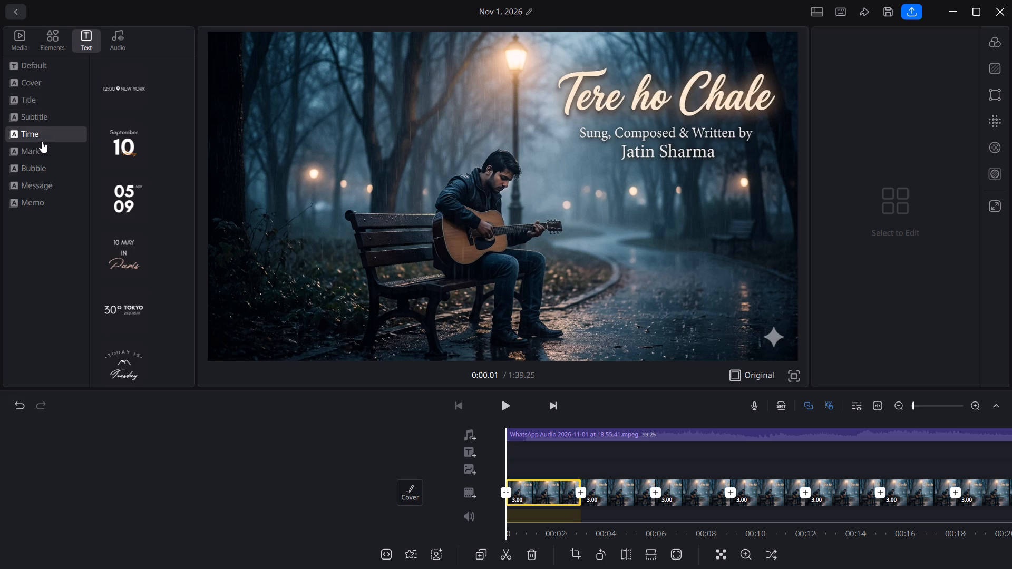
{"action": "left_click", "coordinate": [39, 156]}
{"action": "left_click", "coordinate": [51, 40]}
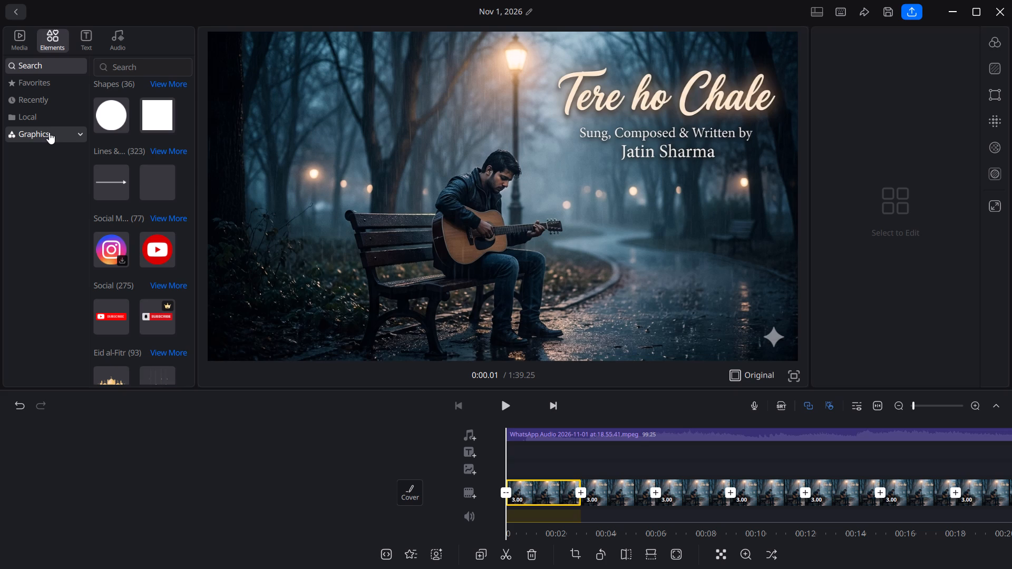
{"action": "left_click", "coordinate": [49, 132]}
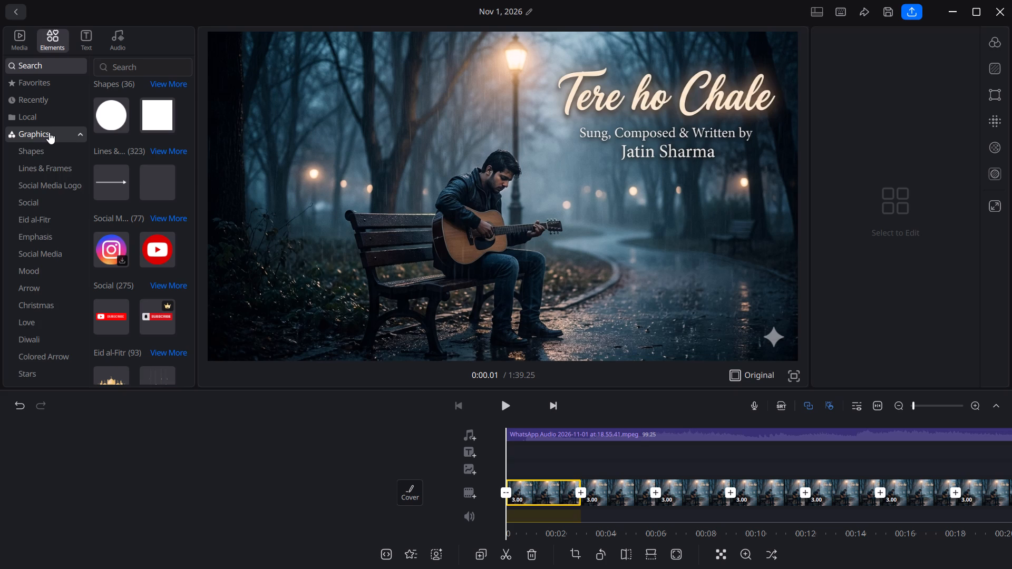
{"action": "left_click", "coordinate": [49, 132]}
{"action": "scroll", "coordinate": [55, 174], "scroll_direction": "down", "scroll_amount": 1}
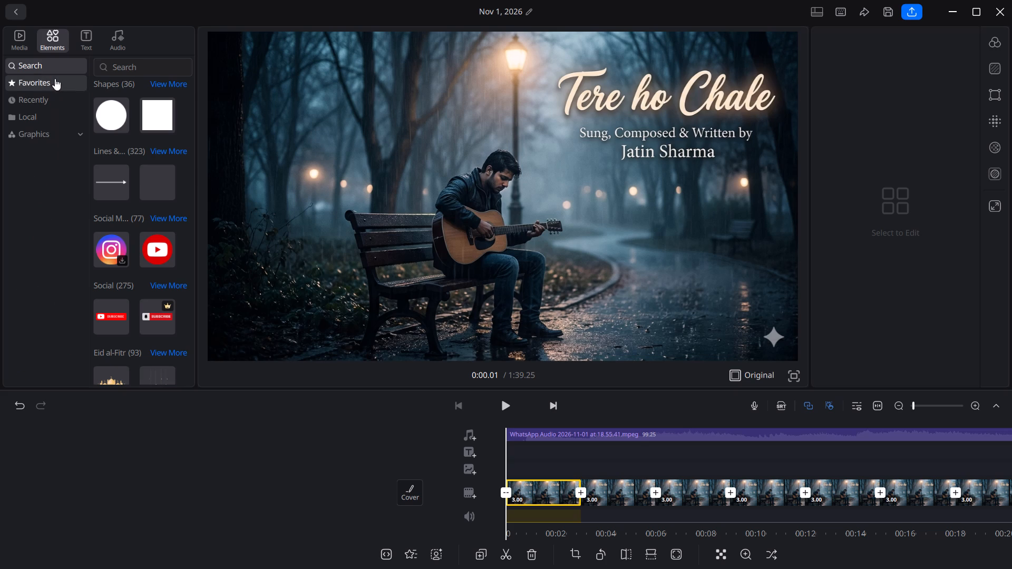
{"action": "left_click", "coordinate": [23, 42]}
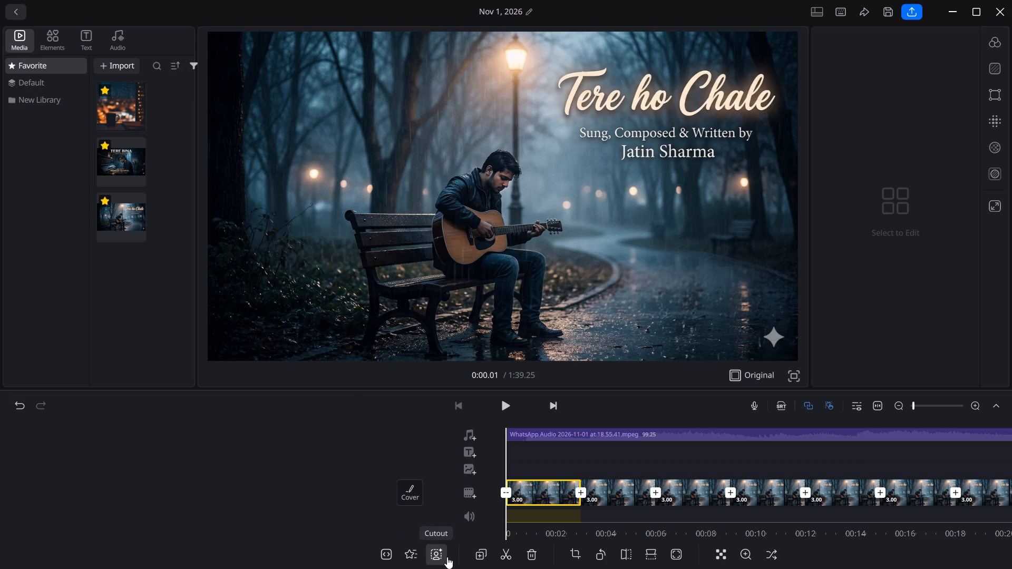
Look at the effects available for the first cover image clip and close them without applying any.
{"action": "left_click", "coordinate": [408, 555]}
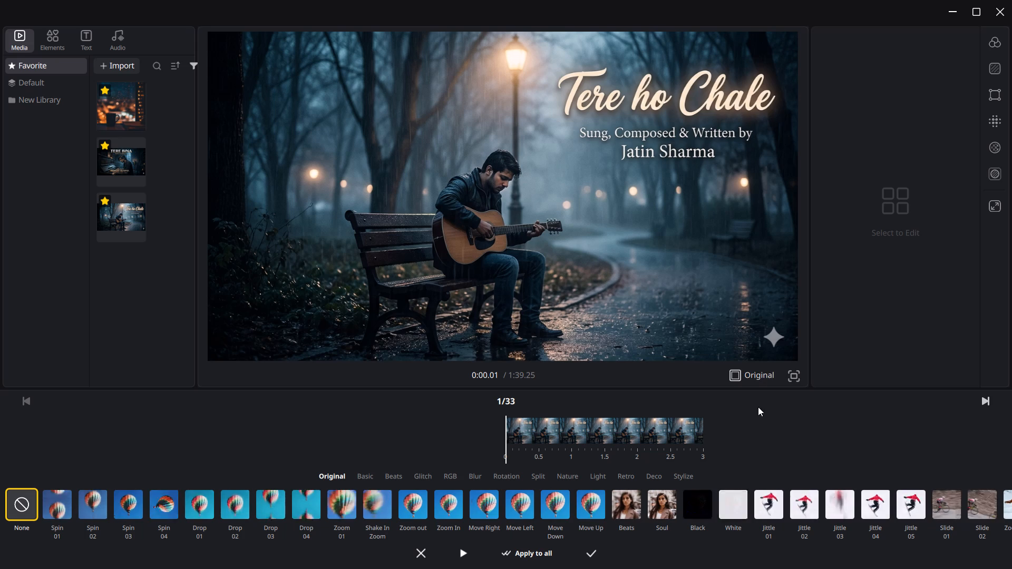
{"action": "left_click", "coordinate": [423, 551]}
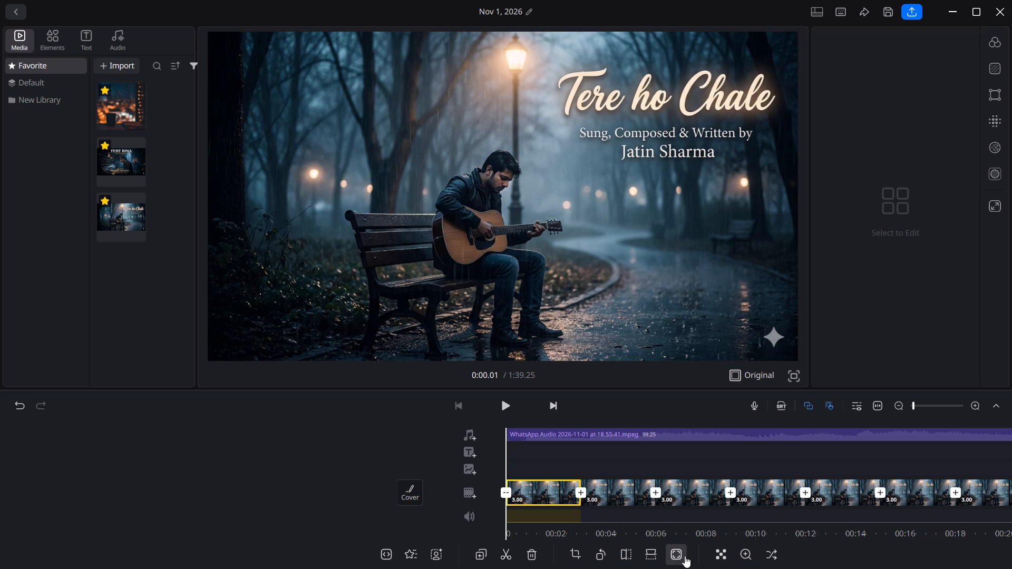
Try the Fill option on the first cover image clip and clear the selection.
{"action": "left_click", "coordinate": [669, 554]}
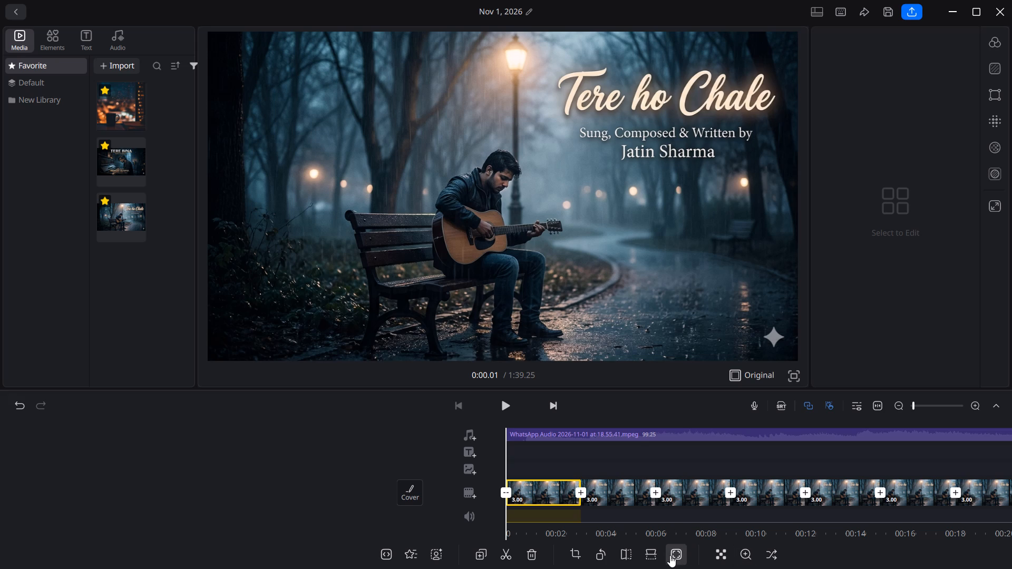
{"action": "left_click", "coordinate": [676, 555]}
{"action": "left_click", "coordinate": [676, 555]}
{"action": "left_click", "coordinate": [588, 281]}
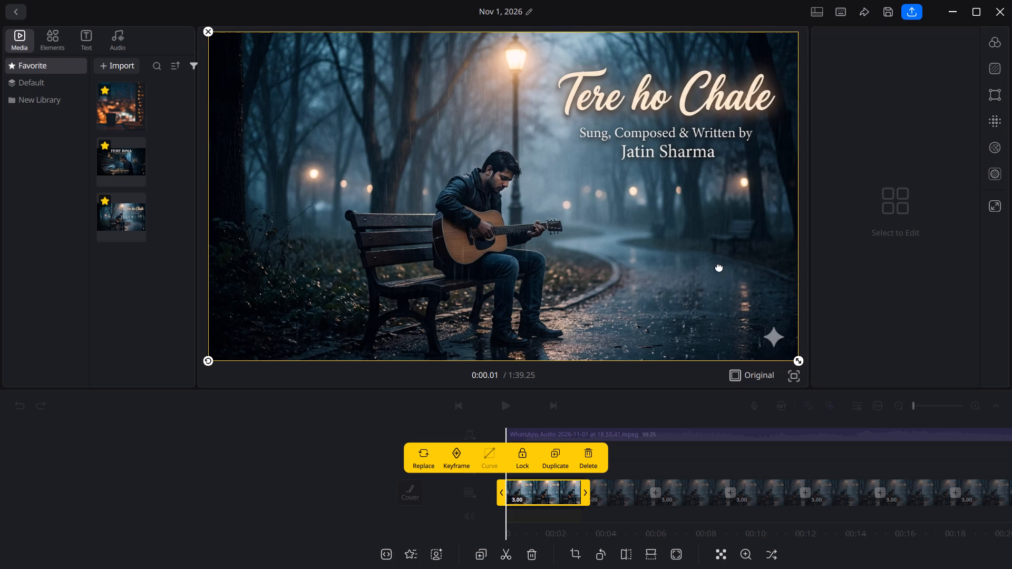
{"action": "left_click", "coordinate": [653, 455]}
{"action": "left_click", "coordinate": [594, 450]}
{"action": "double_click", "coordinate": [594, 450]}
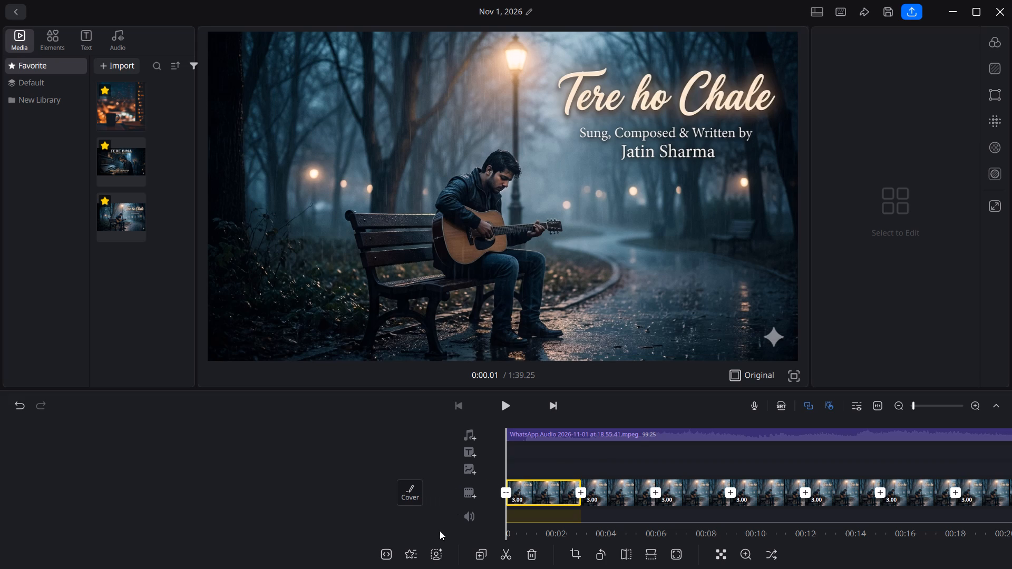
Add a default text clip with a keyframe at the start and place it below the song credits in the picture.
{"action": "left_click", "coordinate": [474, 452]}
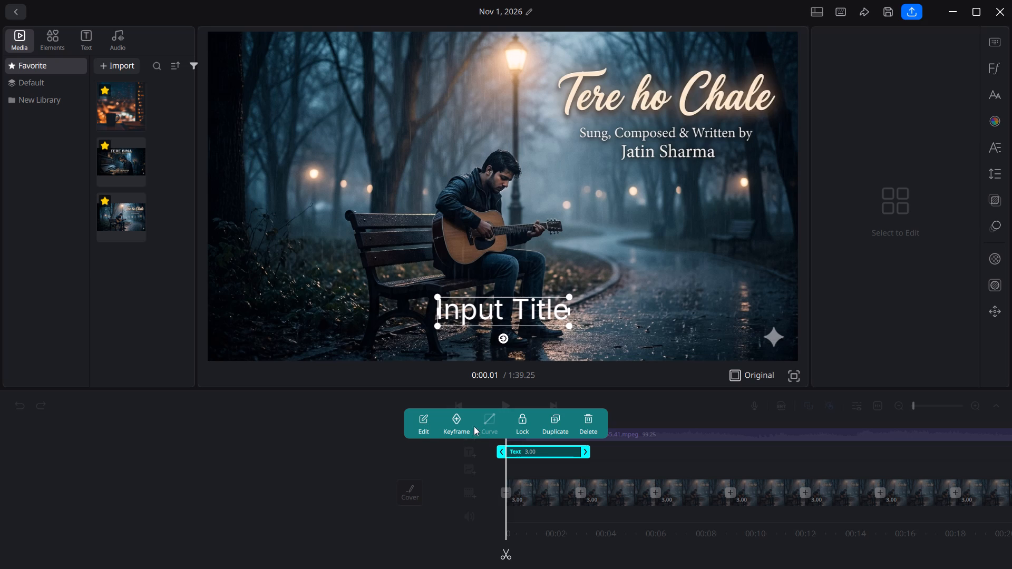
{"action": "left_click", "coordinate": [455, 424]}
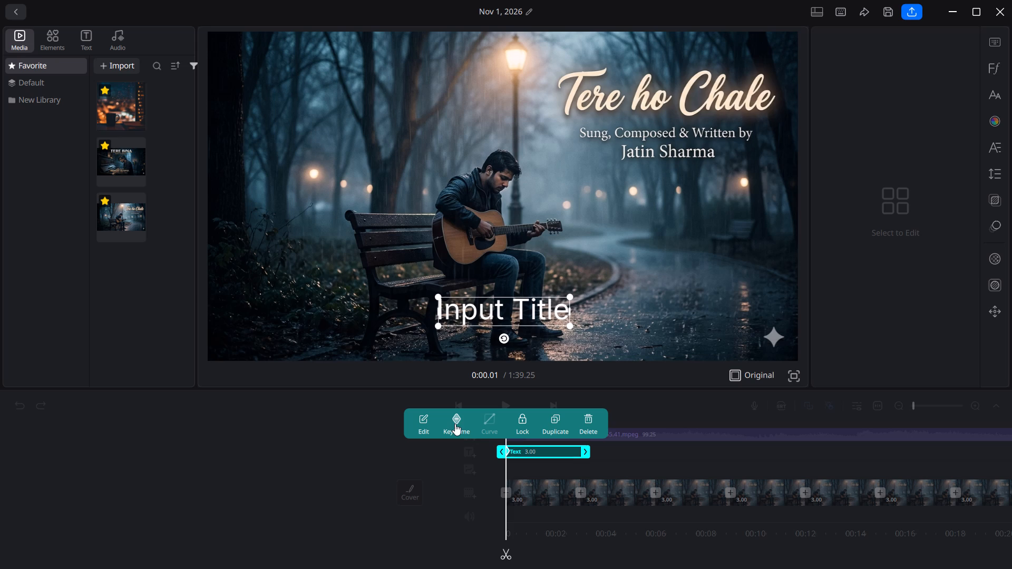
{"action": "left_click_drag", "start_coordinate": [518, 316], "coordinate": [636, 258]}
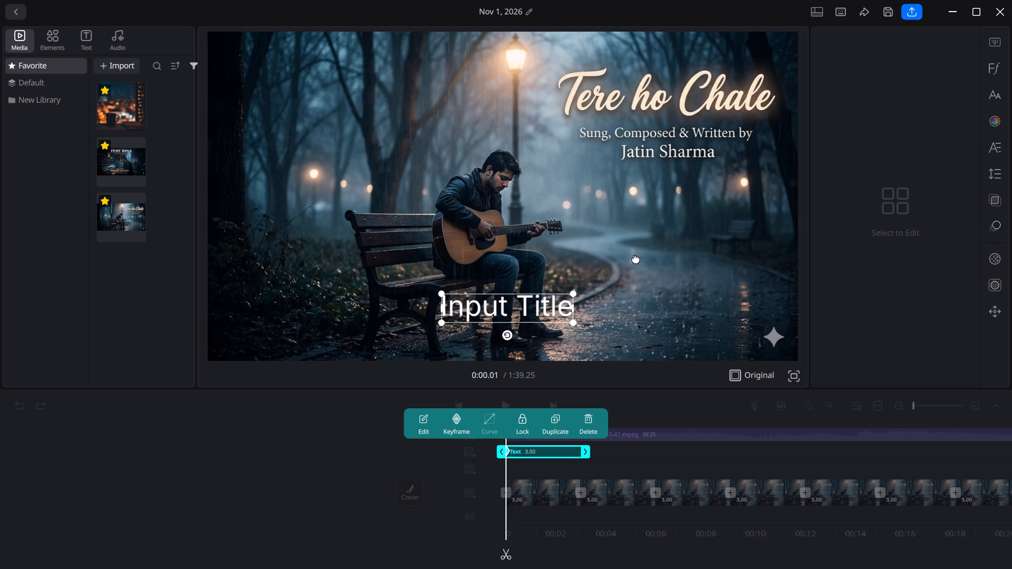
{"action": "left_click_drag", "start_coordinate": [636, 258], "coordinate": [681, 223]}
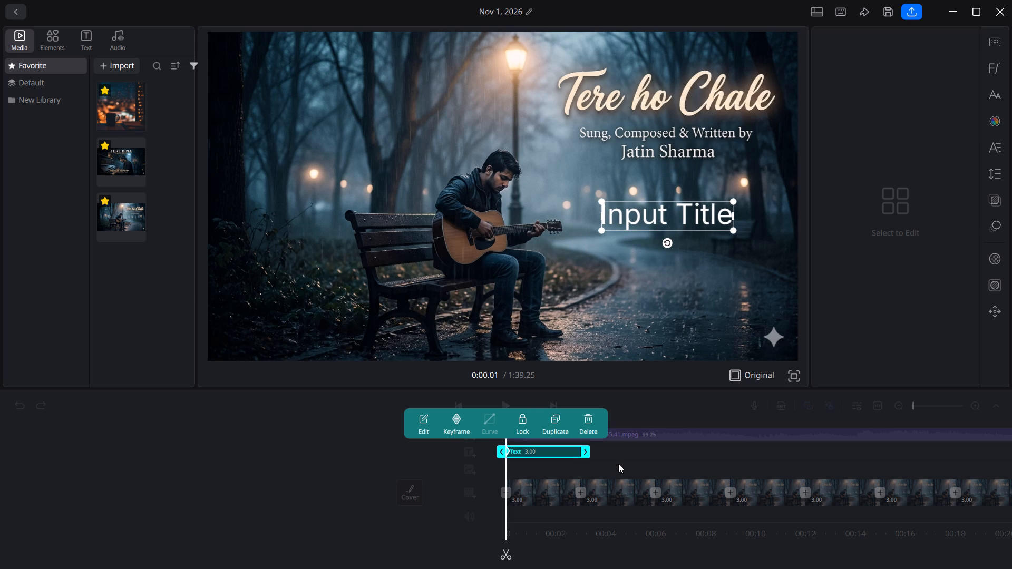
Duplicate the Input Title text clip and place the copy directly after the original, at about 3 seconds.
{"action": "left_click", "coordinate": [556, 423]}
{"action": "left_click", "coordinate": [536, 453]}
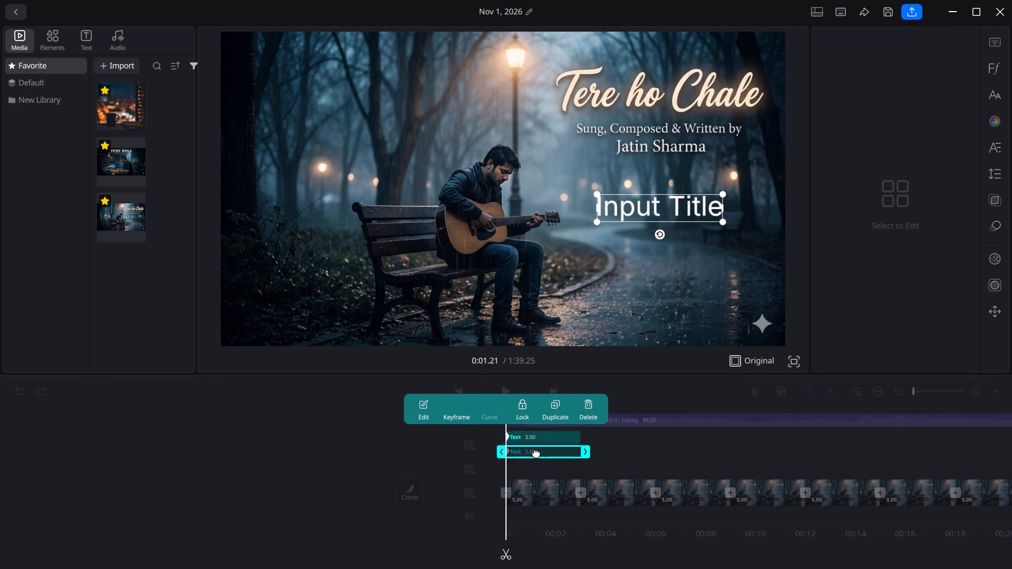
{"action": "left_click_drag", "start_coordinate": [536, 453], "coordinate": [590, 441]}
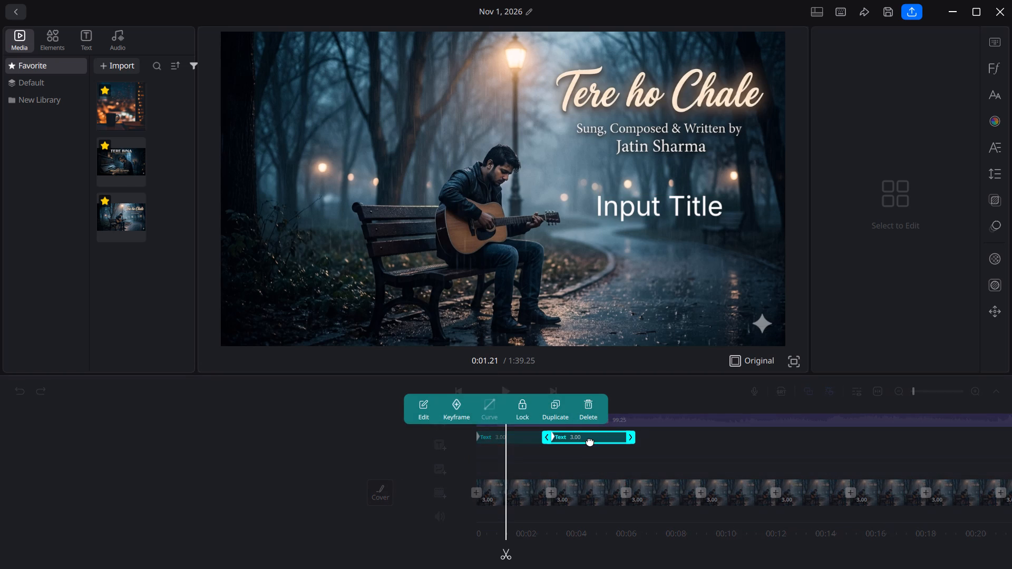
Delete both Input Title text clips from the timeline, the duplicate at about 3 seconds first and the original second.
{"action": "left_click", "coordinate": [494, 433]}
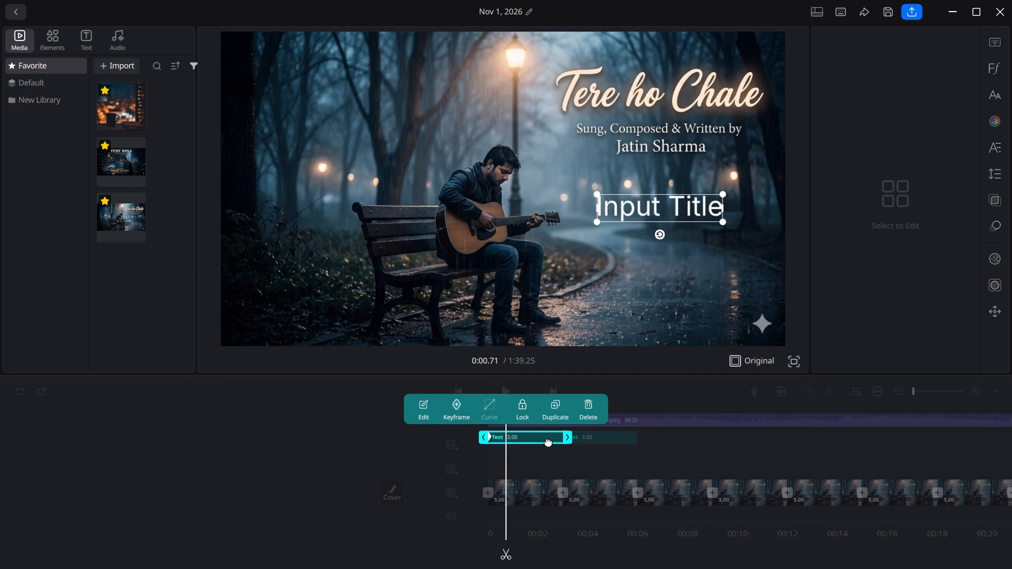
{"action": "left_click_drag", "start_coordinate": [583, 439], "coordinate": [588, 437]}
{"action": "left_click_drag", "start_coordinate": [588, 437], "coordinate": [623, 428]}
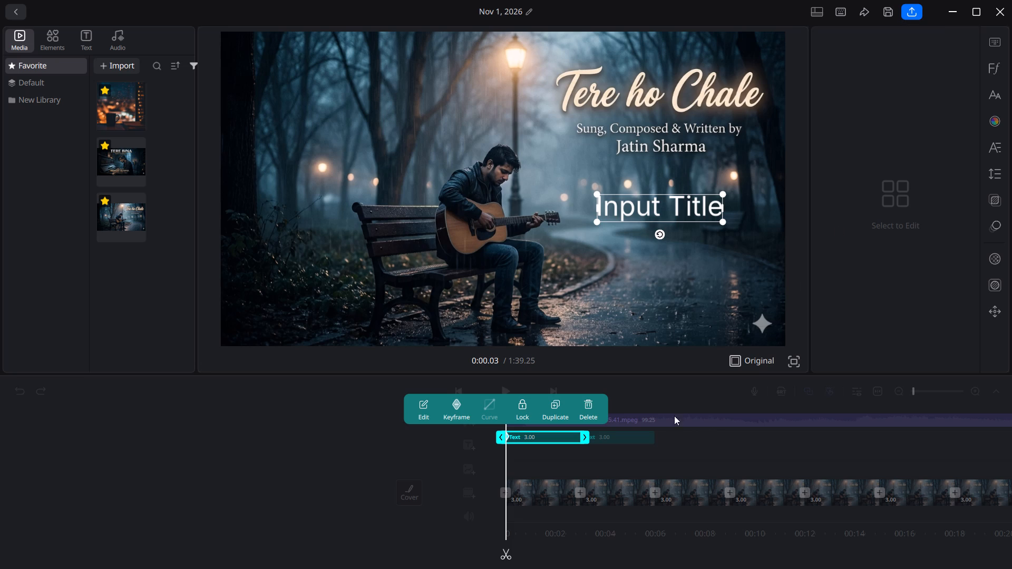
{"action": "left_click", "coordinate": [615, 436]}
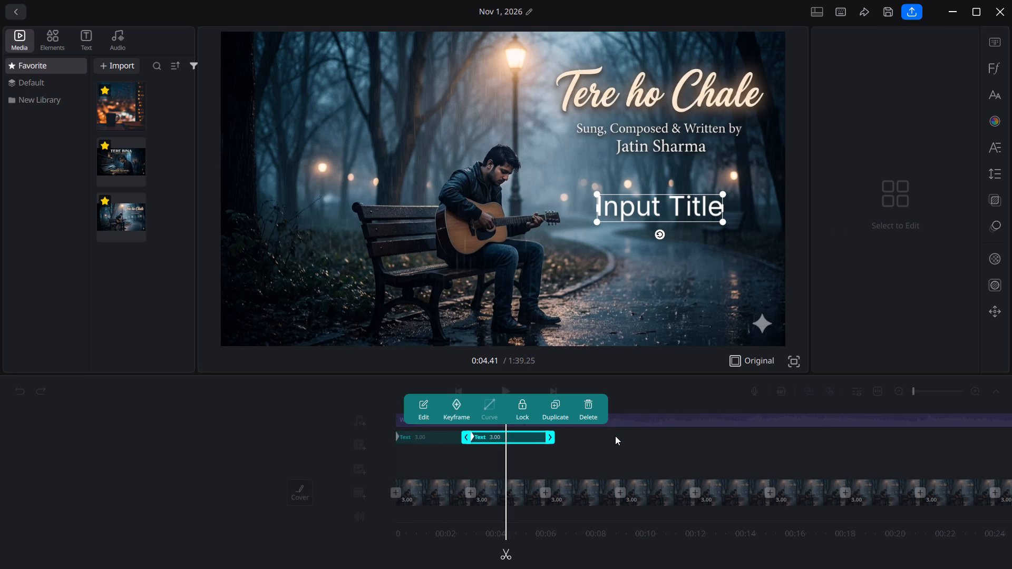
{"action": "key", "text": "Delete"}
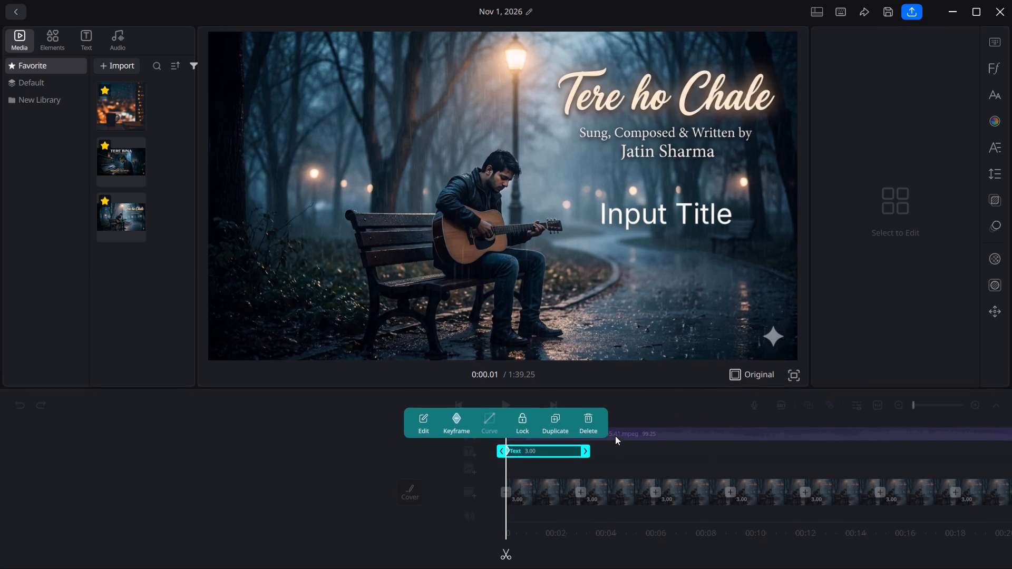
{"action": "key", "text": "Delete"}
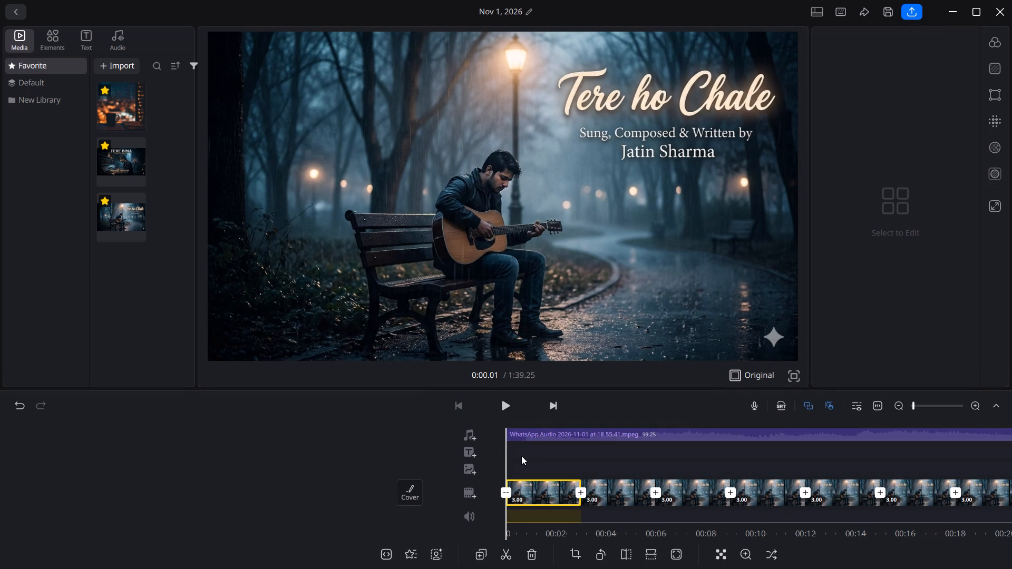
Export the project as a video with manual quality settings, with the resolution set to 1080p and audio-only export off.
{"action": "scroll", "coordinate": [521, 456], "scroll_direction": "up", "scroll_amount": 1}
{"action": "left_click", "coordinate": [916, 9]}
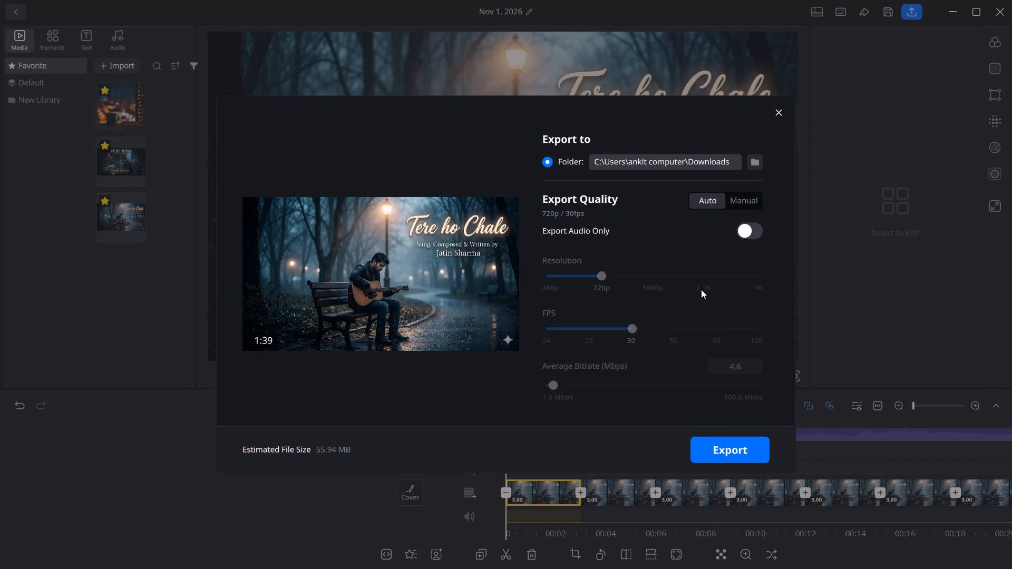
{"action": "left_click", "coordinate": [750, 238]}
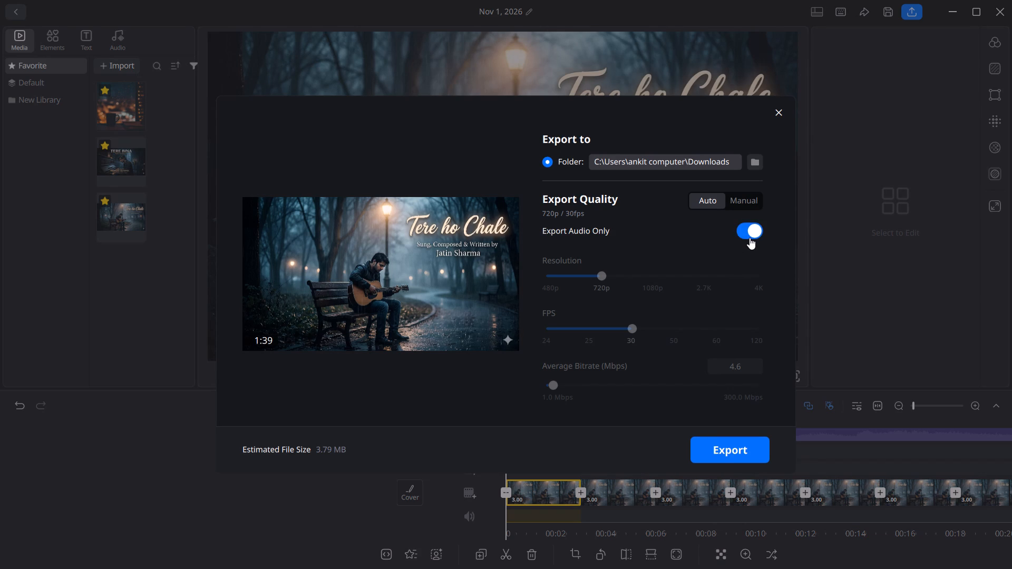
{"action": "left_click", "coordinate": [750, 238]}
{"action": "left_click", "coordinate": [749, 210]}
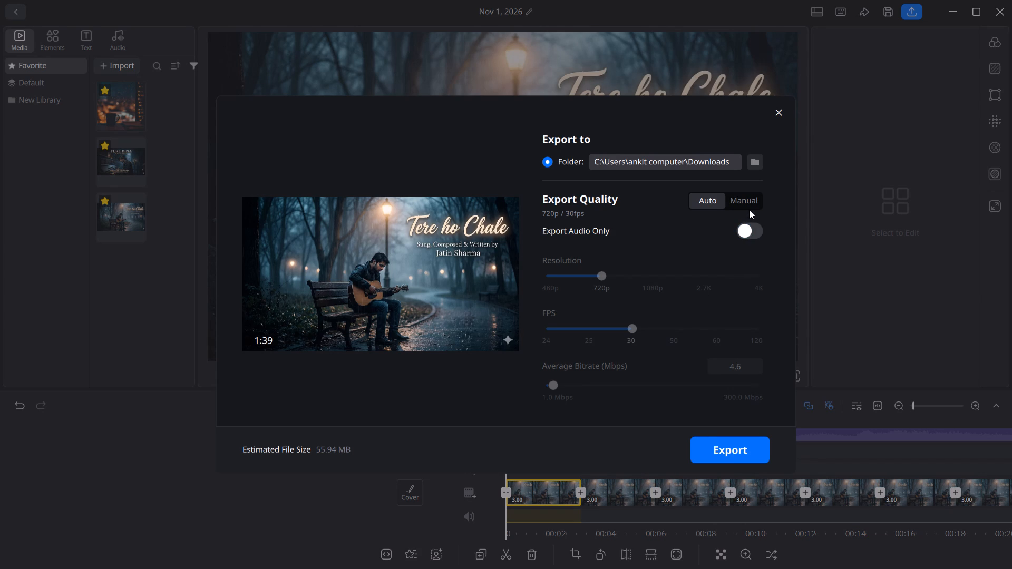
{"action": "left_click", "coordinate": [748, 206]}
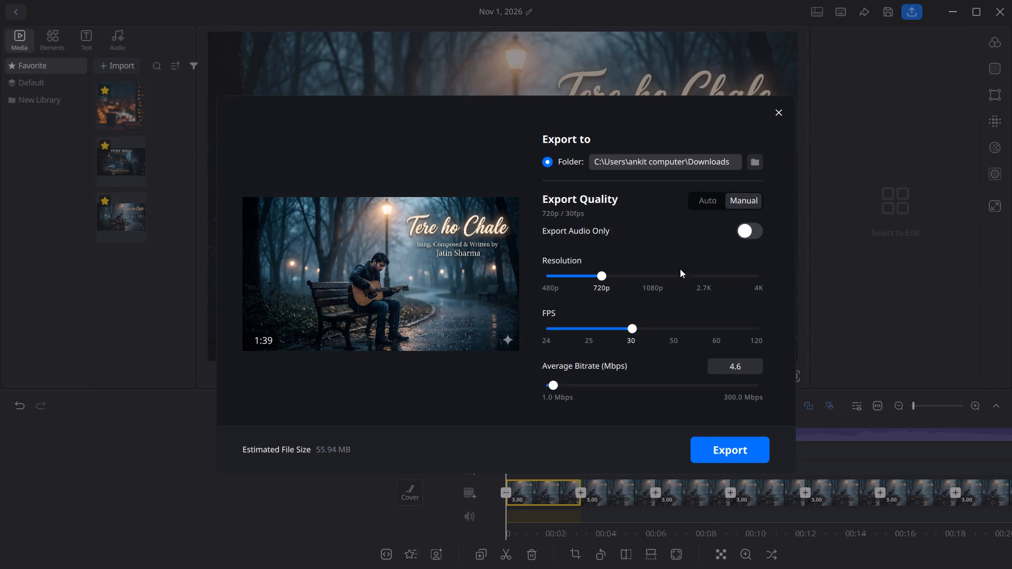
{"action": "left_click", "coordinate": [653, 281]}
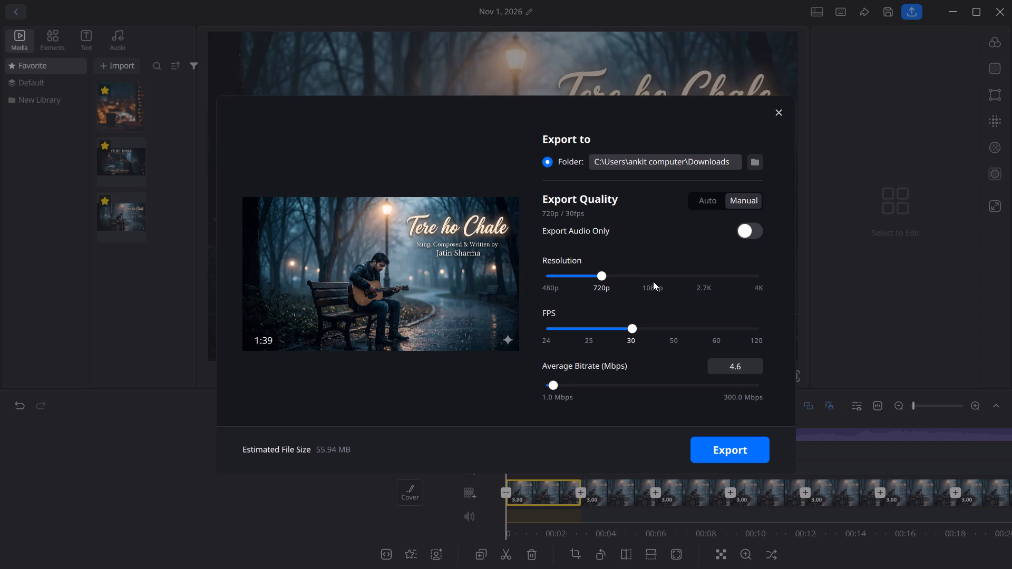
{"action": "left_click", "coordinate": [650, 279]}
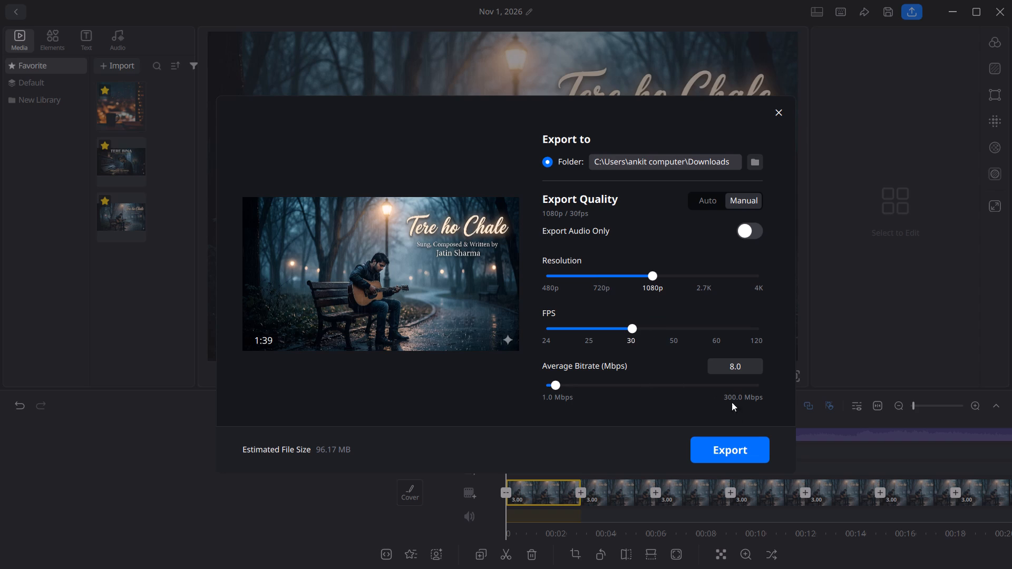
{"action": "left_click", "coordinate": [731, 447]}
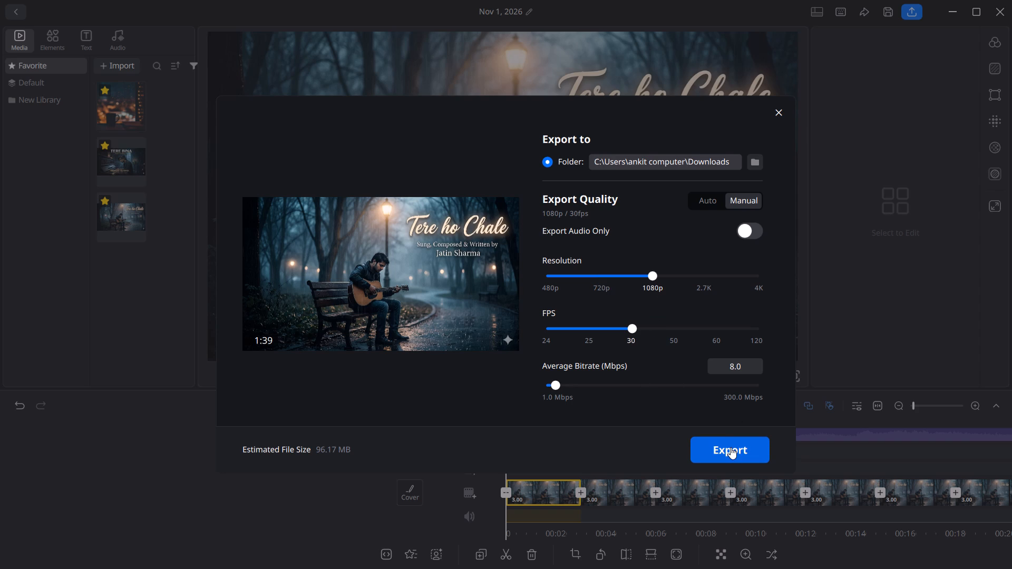
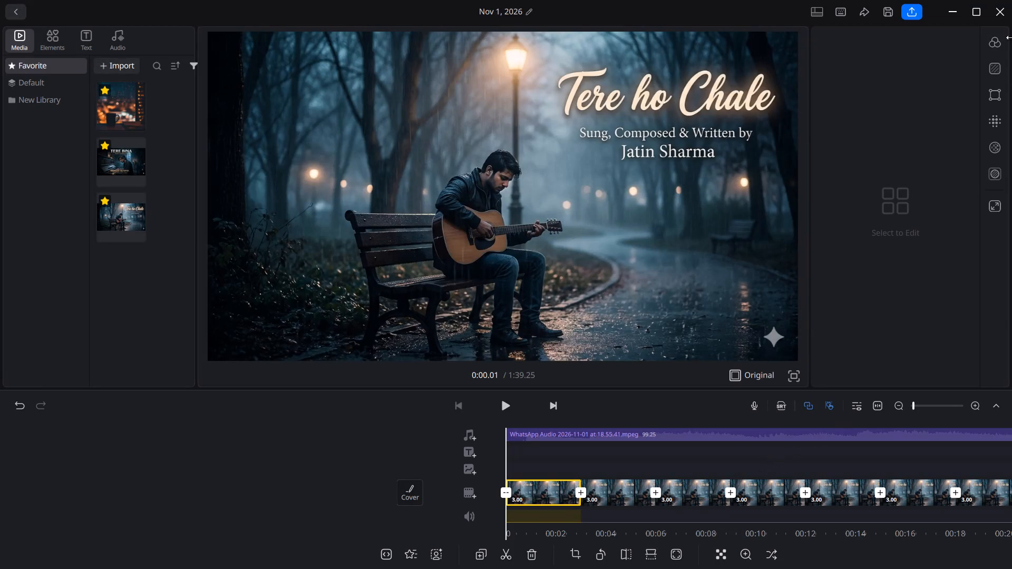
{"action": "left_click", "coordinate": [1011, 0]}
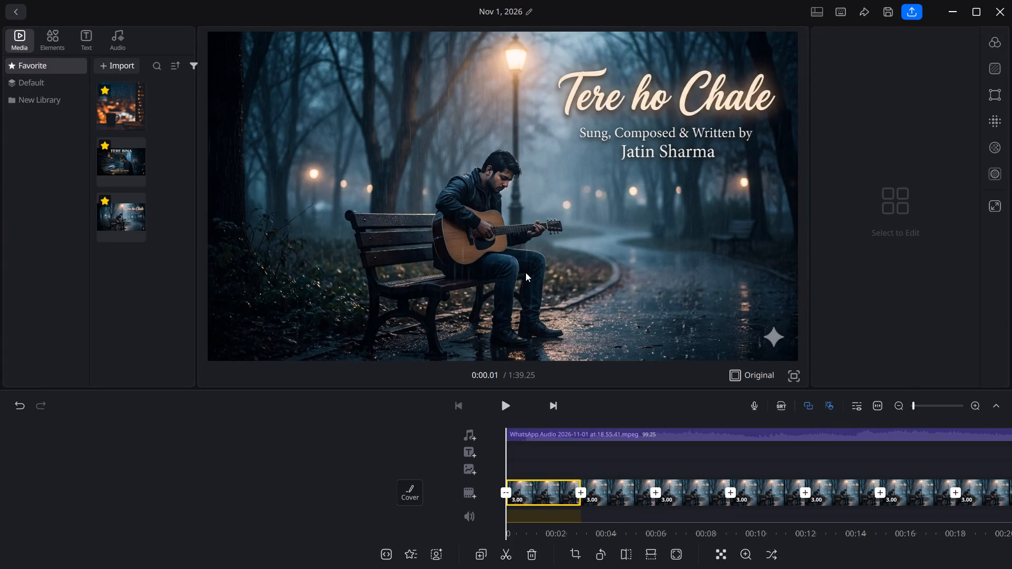
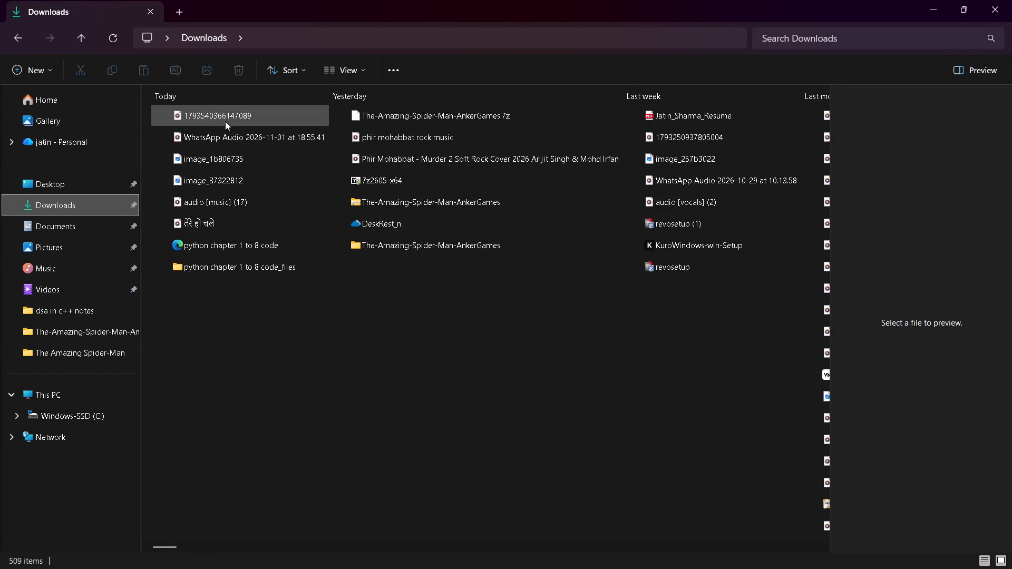
{"action": "left_click", "coordinate": [225, 120]}
{"action": "right_click", "coordinate": [225, 120]}
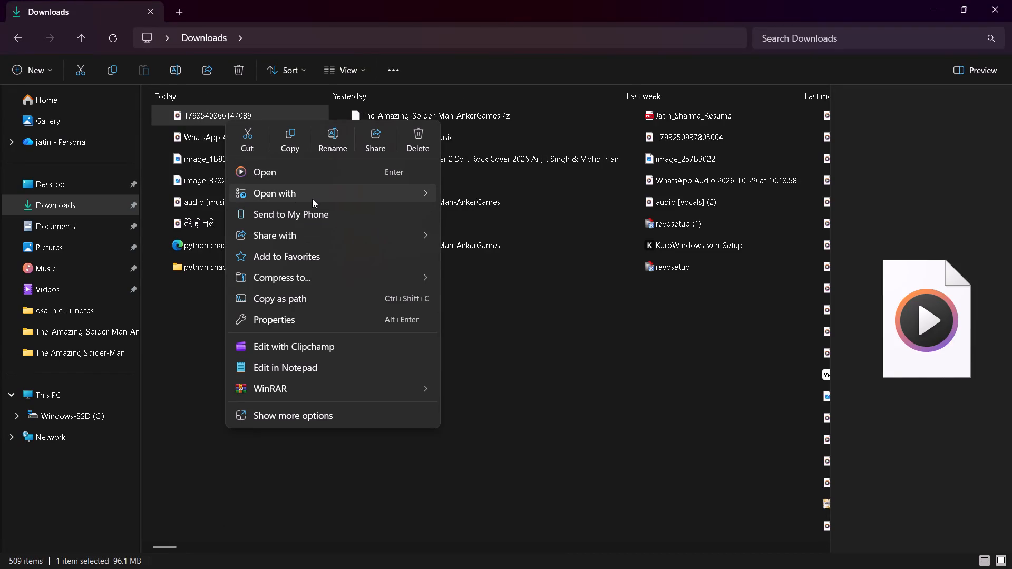
{"action": "left_click", "coordinate": [486, 275]}
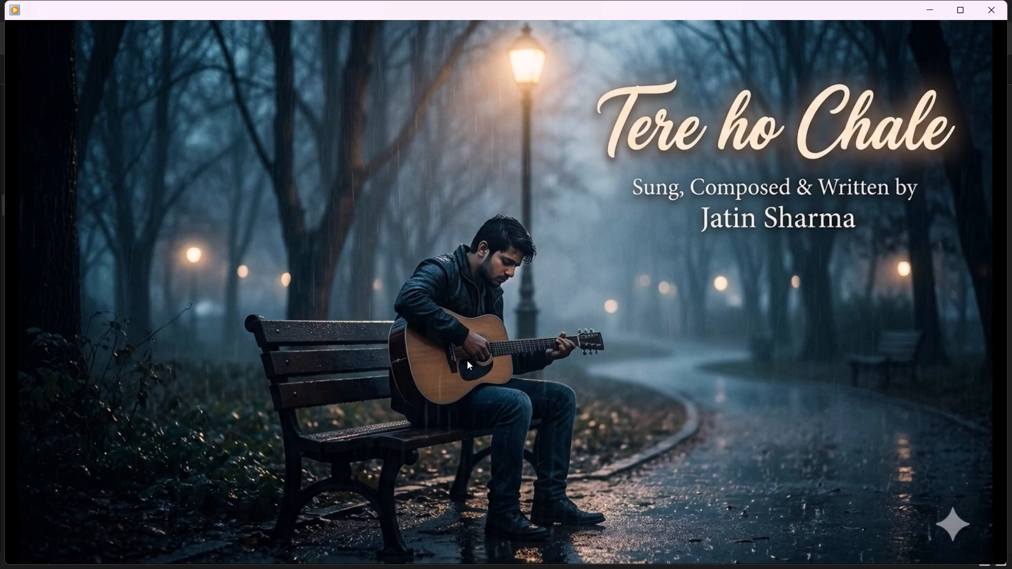
{"action": "left_click", "coordinate": [1011, 0]}
{"action": "left_click", "coordinate": [996, 8]}
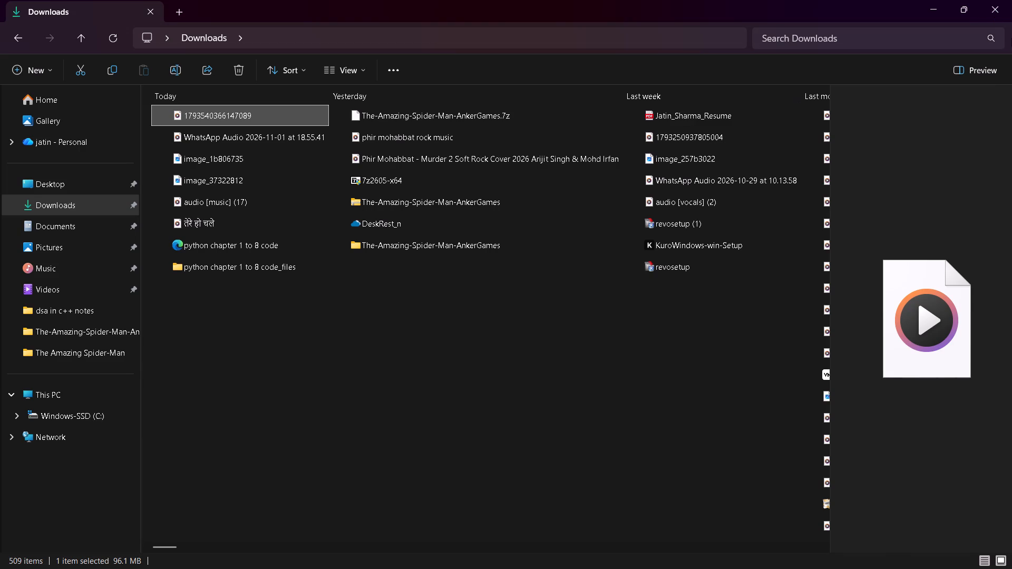